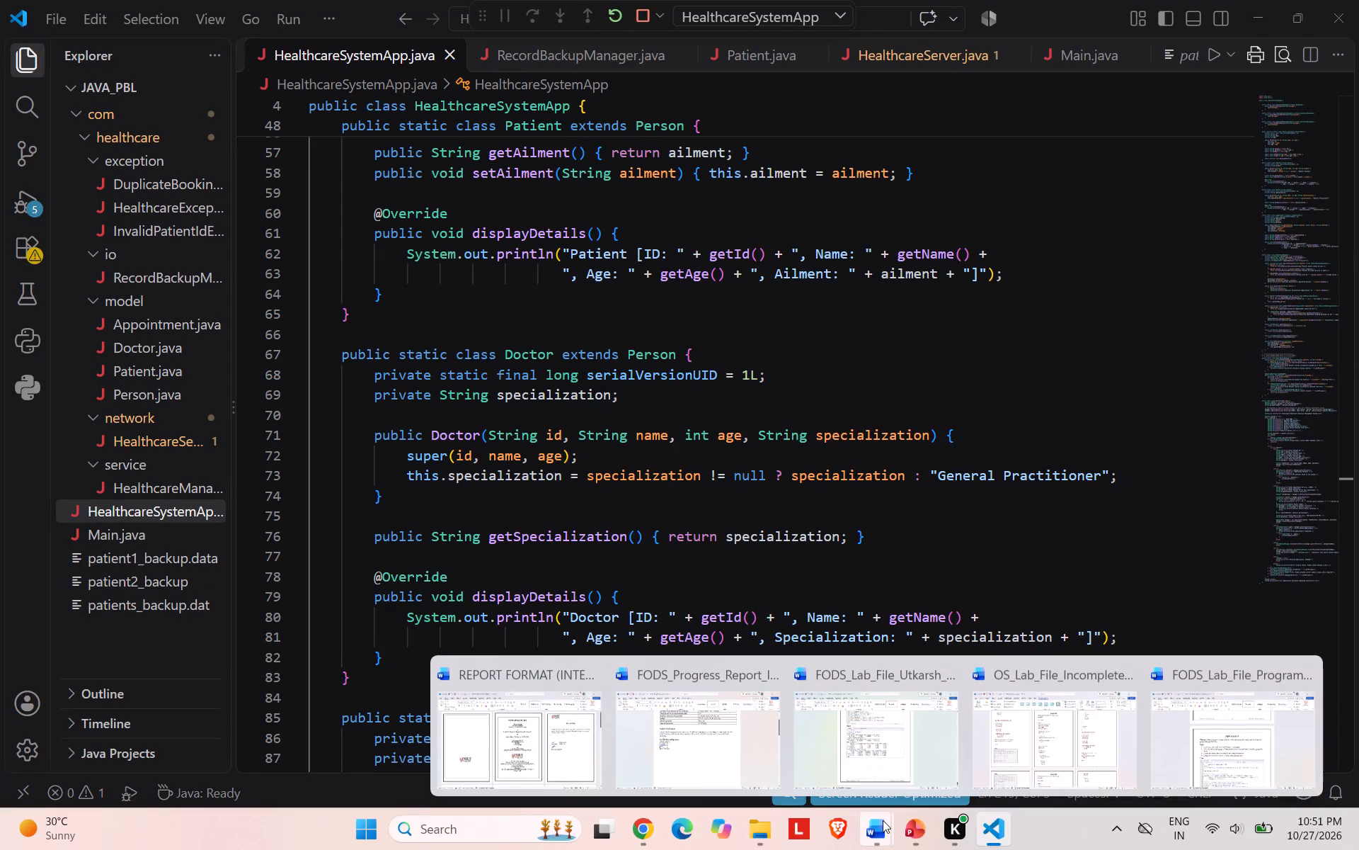
Switch to the OS_Lab_File_Incomplete document in Word and look through its program pages from Program-25 back to Program-05.
{"action": "left_click", "coordinate": [1037, 719]}
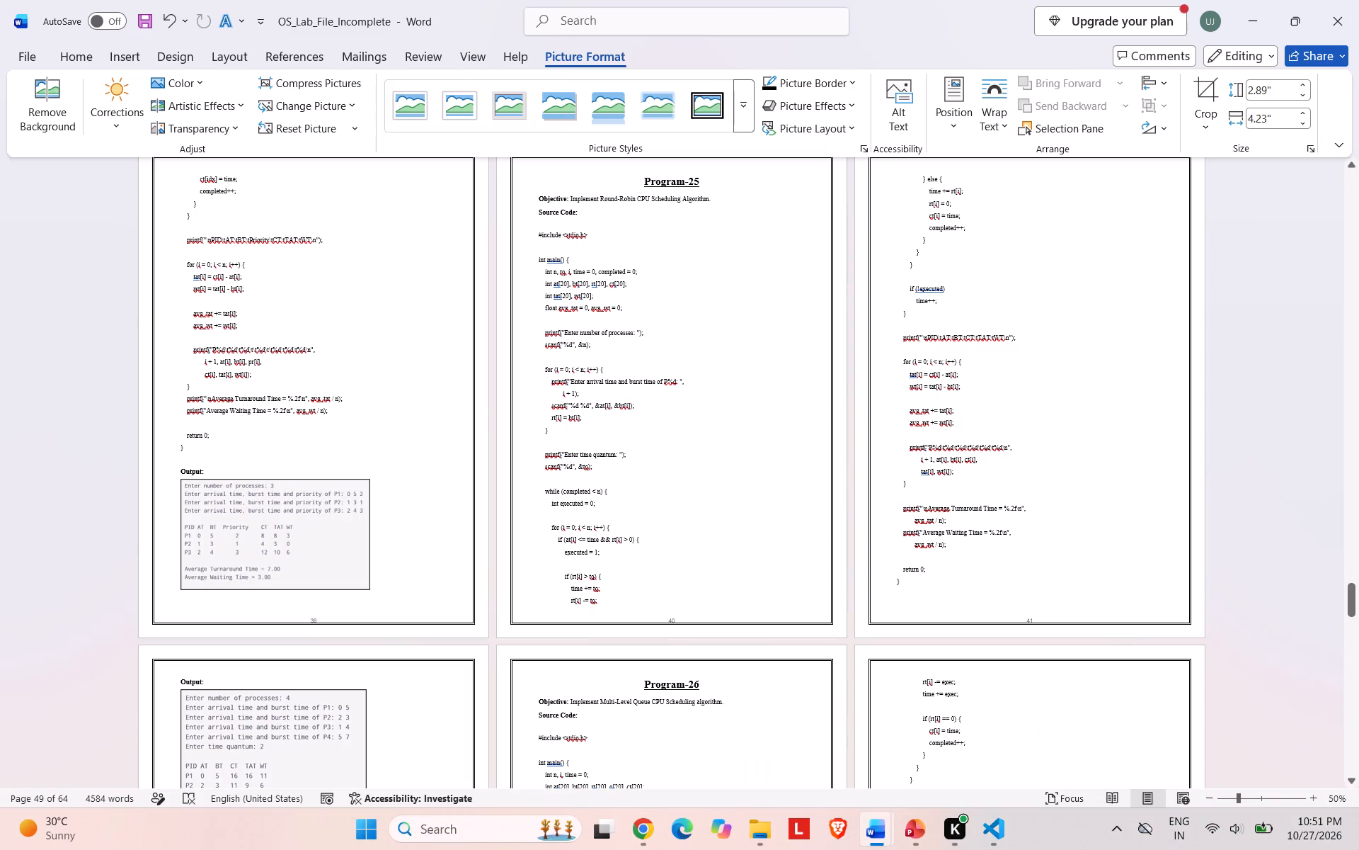
{"action": "scroll", "coordinate": [770, 409], "scroll_direction": "up", "scroll_amount": 5}
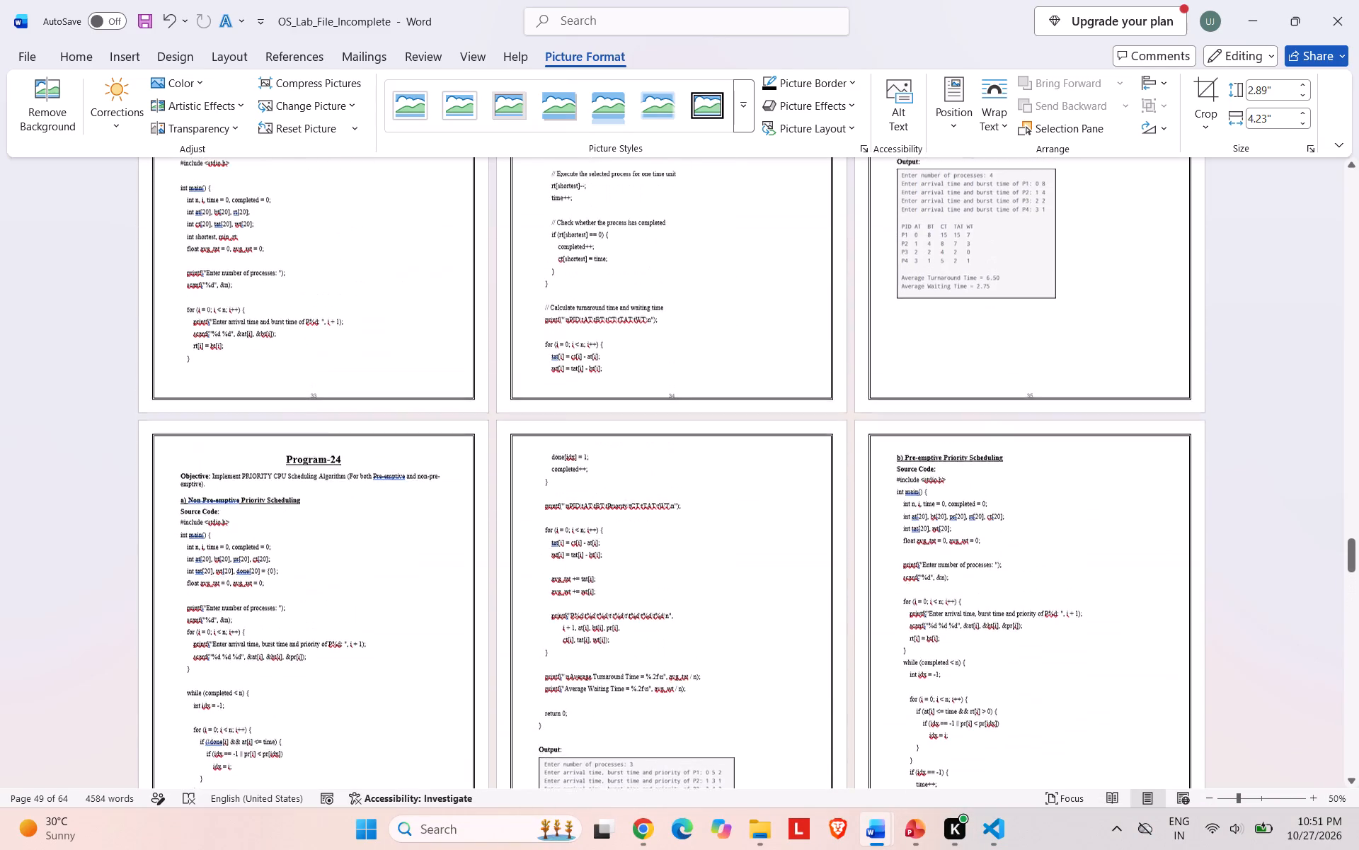
{"action": "scroll", "coordinate": [770, 409], "scroll_direction": "up", "scroll_amount": 11}
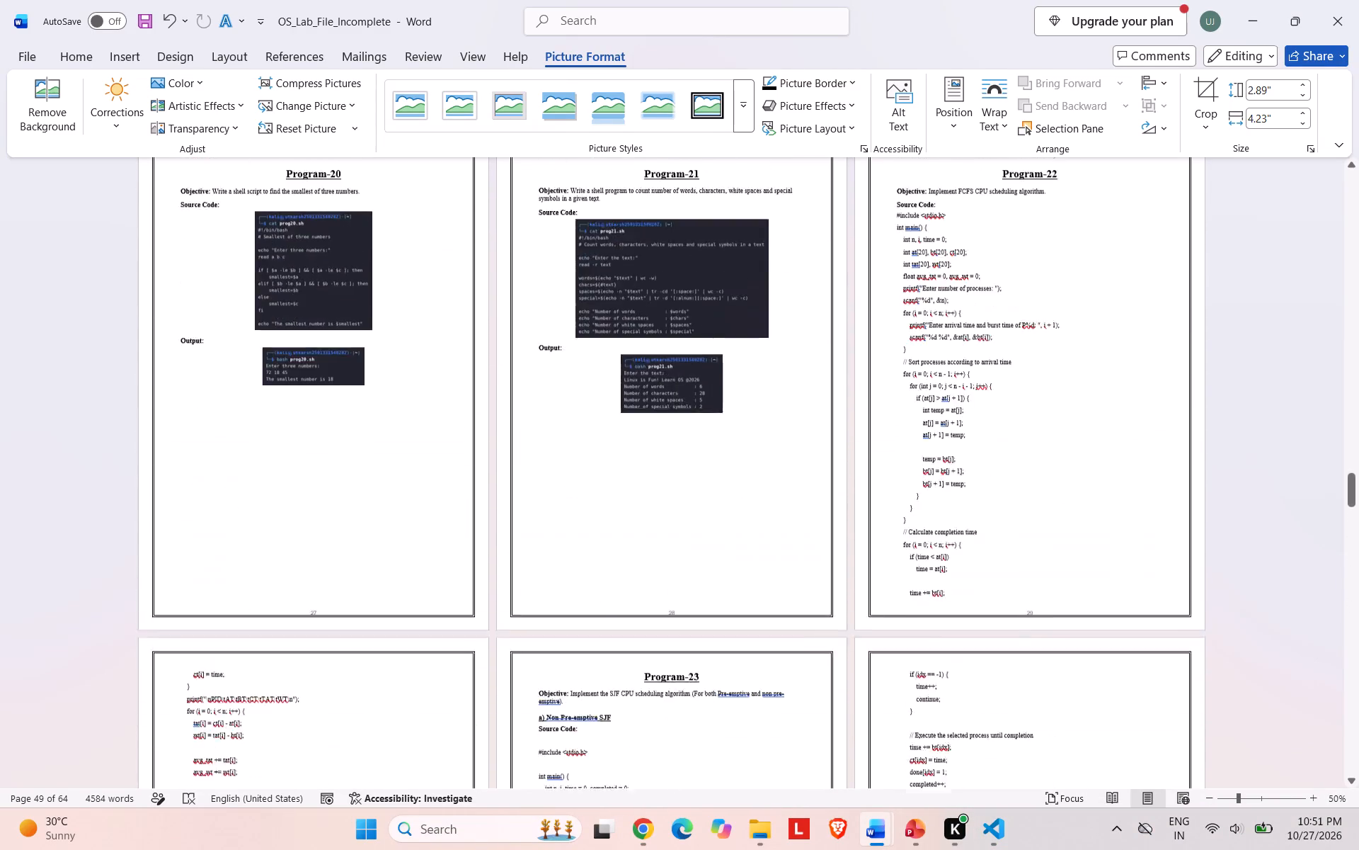
{"action": "scroll", "coordinate": [770, 409], "scroll_direction": "up", "scroll_amount": 7}
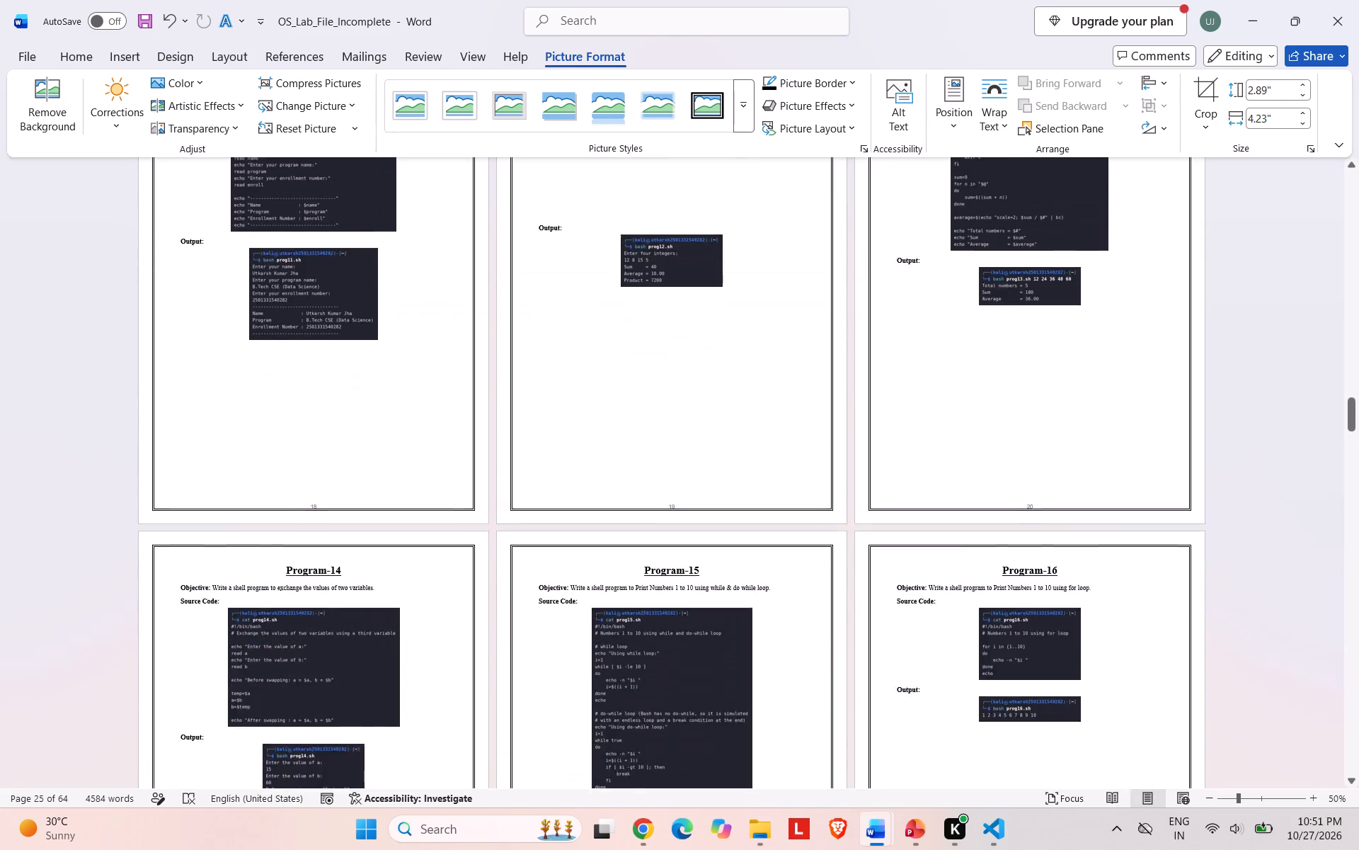
{"action": "scroll", "coordinate": [770, 409], "scroll_direction": "up", "scroll_amount": 8}
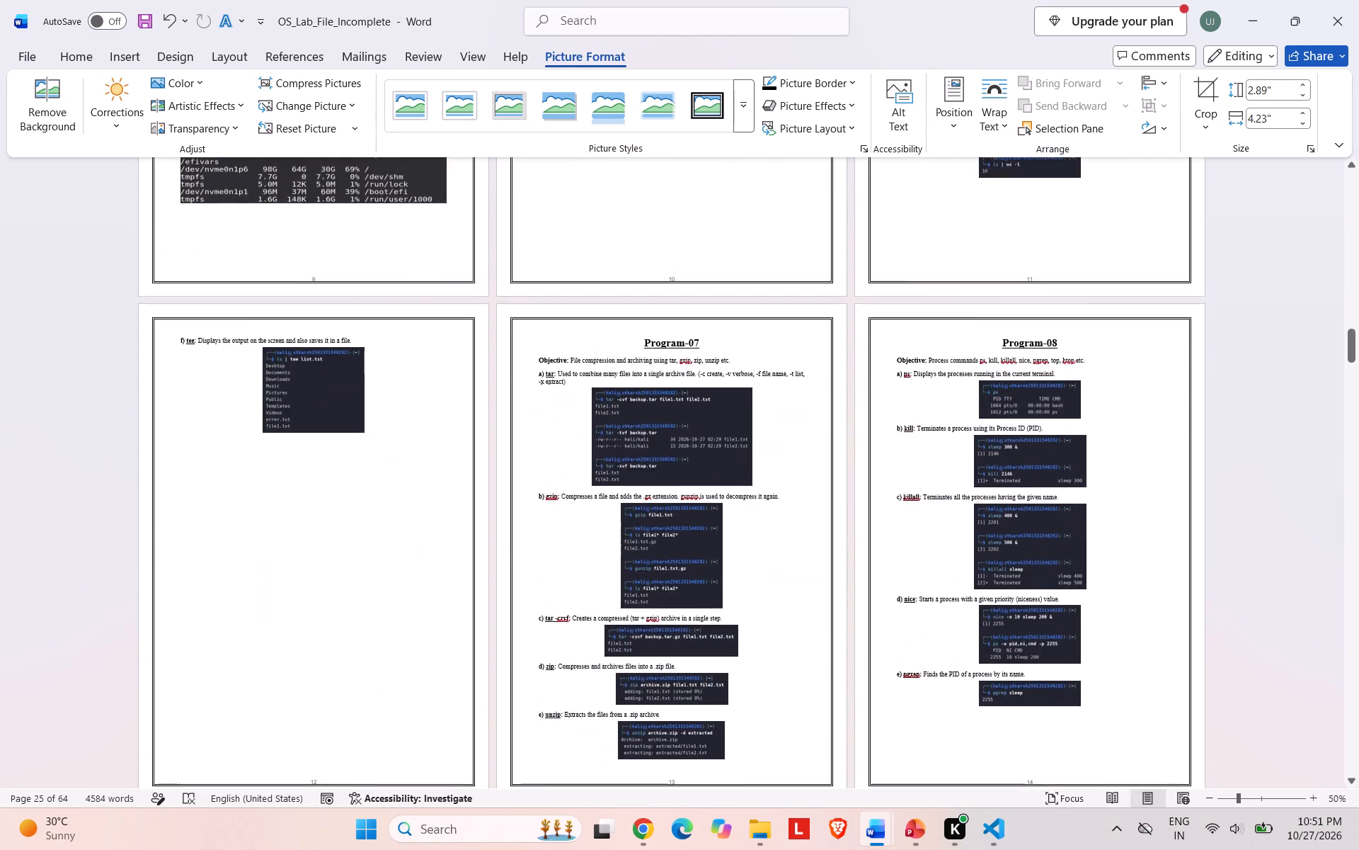
{"action": "scroll", "coordinate": [770, 409], "scroll_direction": "up", "scroll_amount": 2}
{"action": "scroll", "coordinate": [770, 409], "scroll_direction": "down", "scroll_amount": 2}
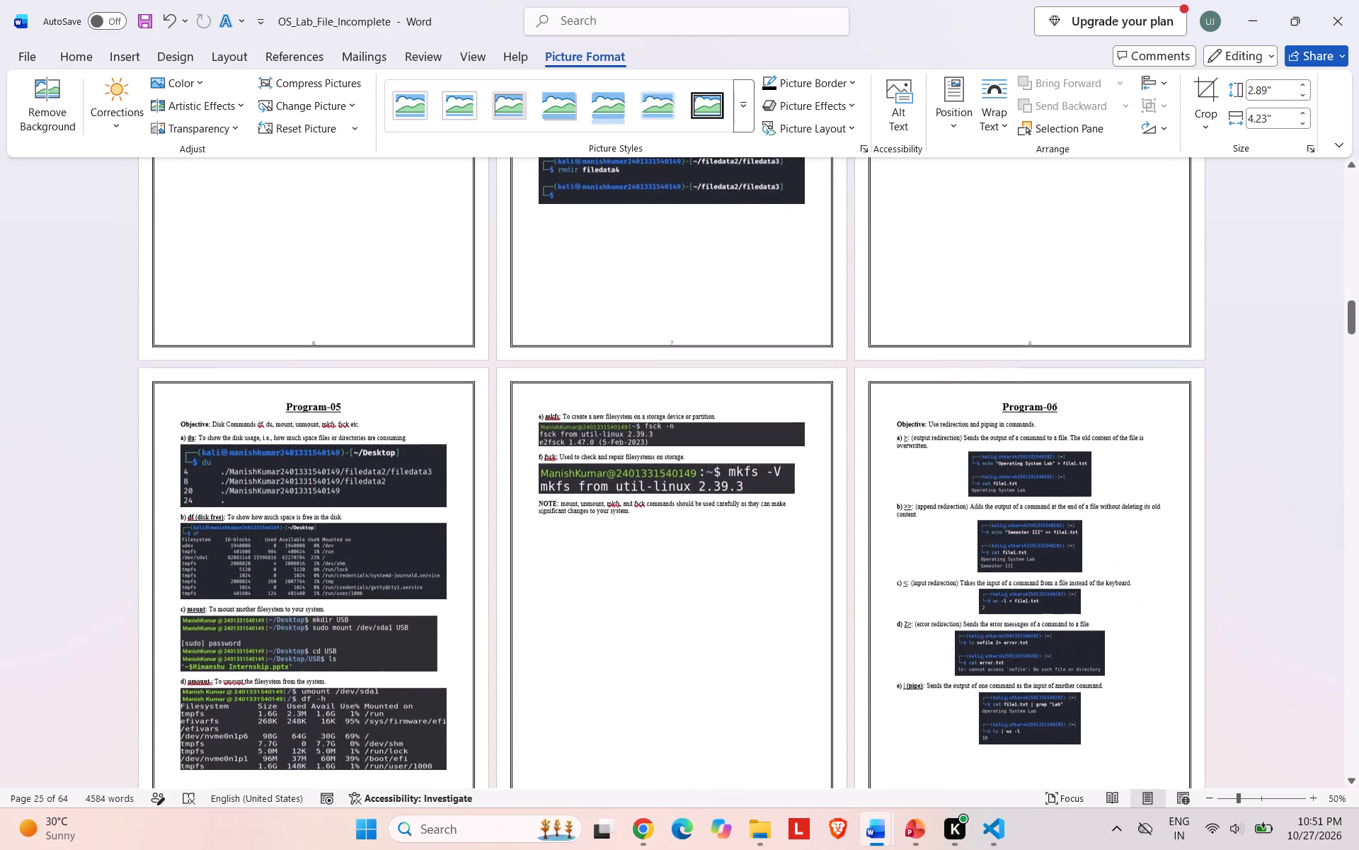
{"action": "scroll", "coordinate": [770, 409], "scroll_direction": "down", "scroll_amount": 2}
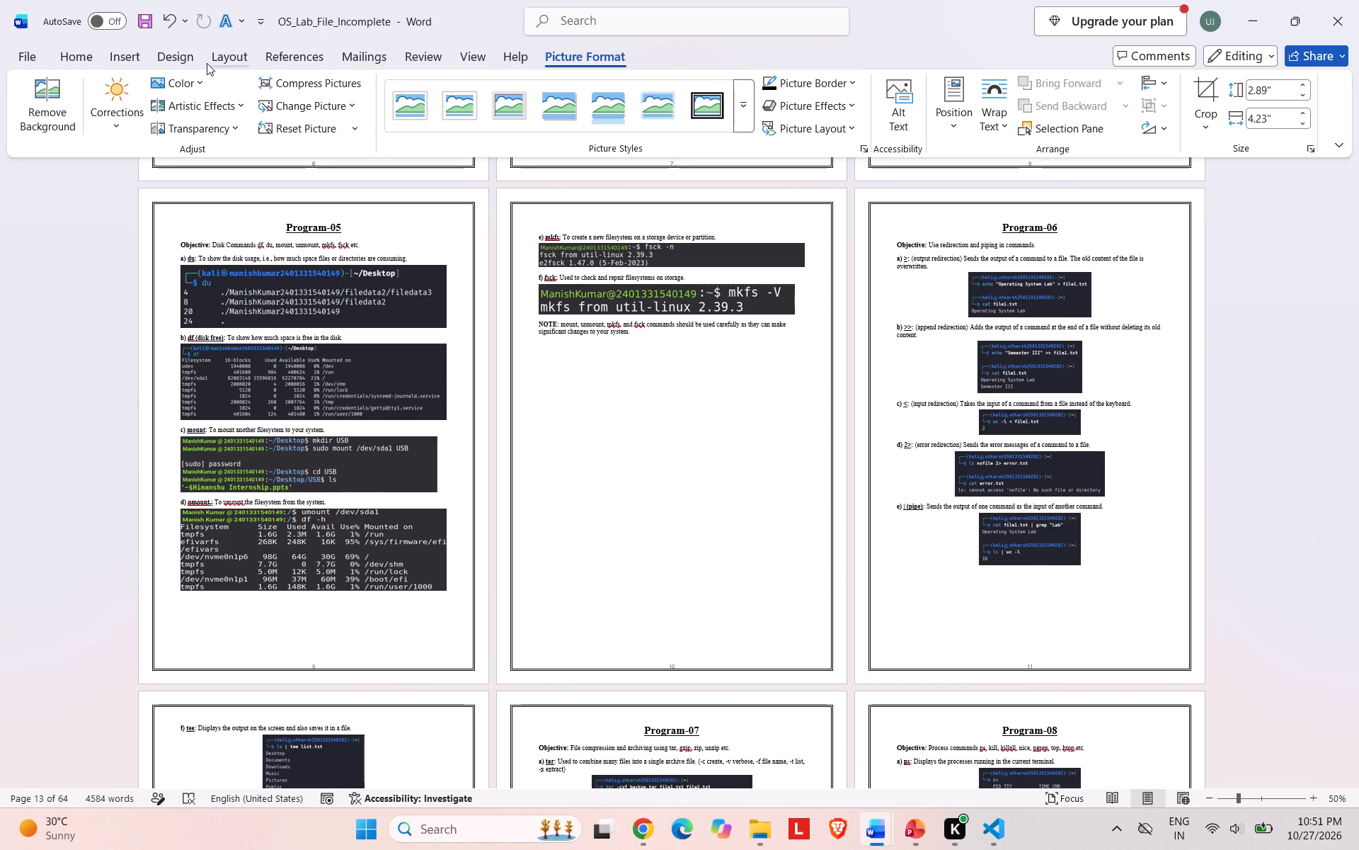
Open the document's existing page-number footer for editing.
{"action": "left_click", "coordinate": [175, 59]}
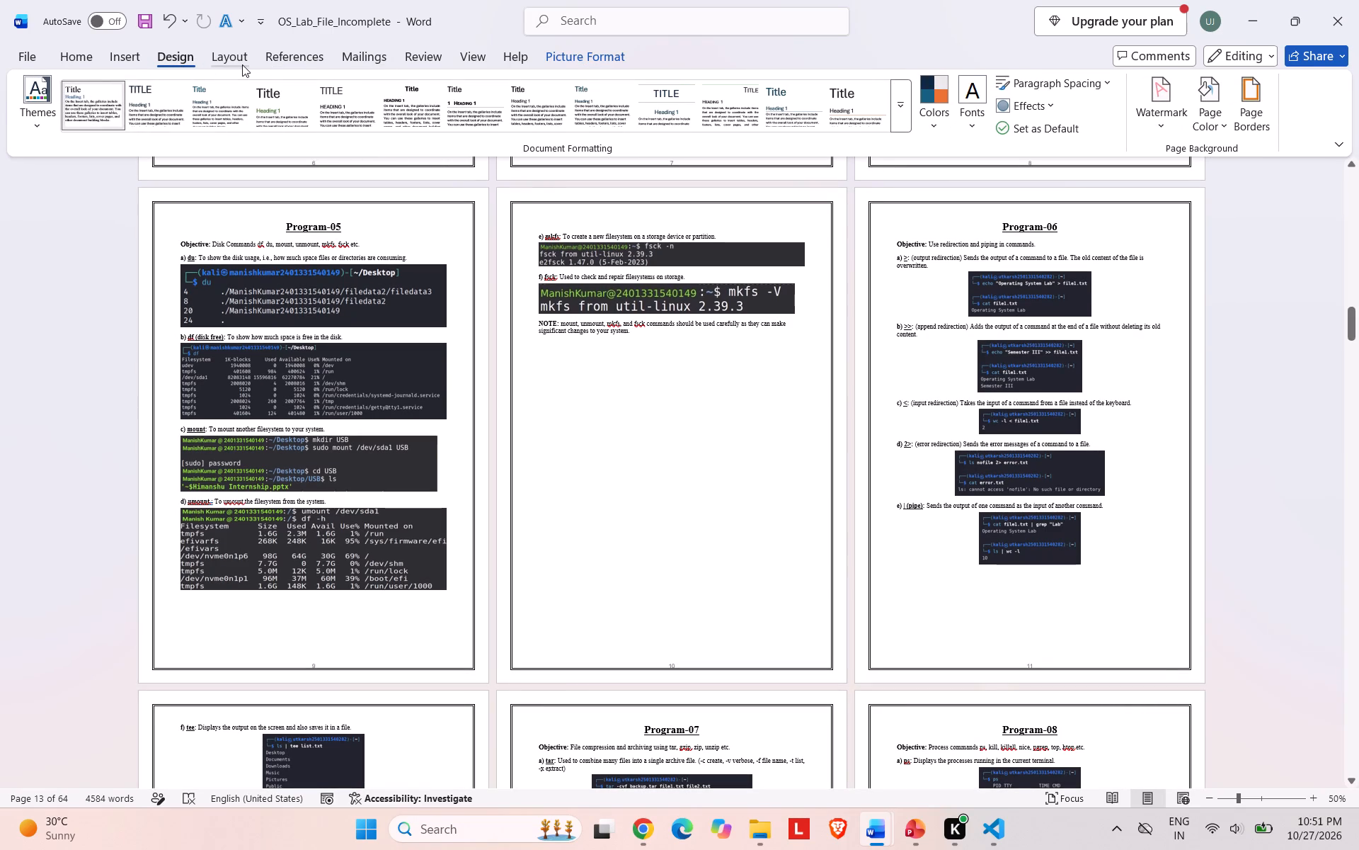
{"action": "left_click", "coordinate": [119, 63]}
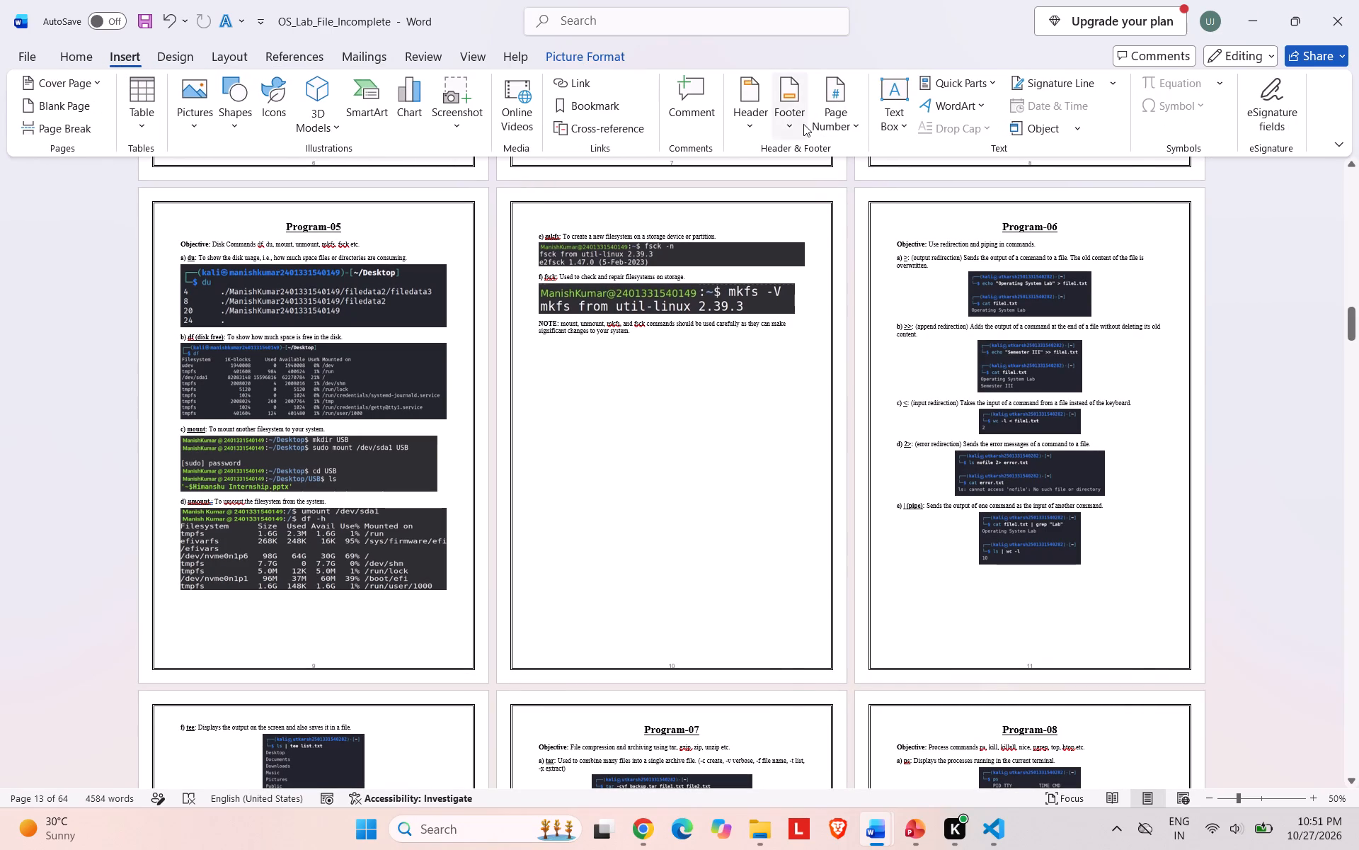
{"action": "left_click", "coordinate": [803, 124]}
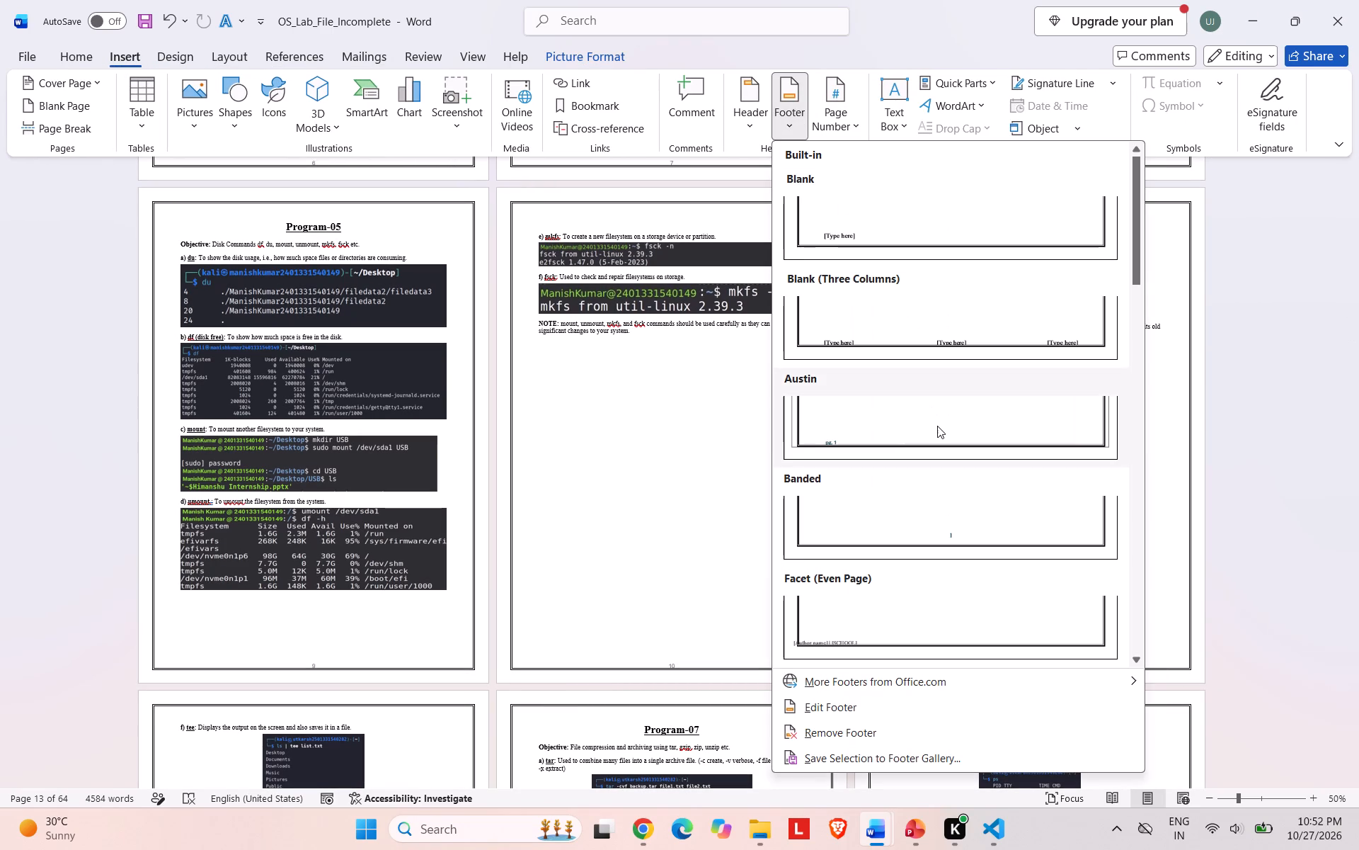
{"action": "scroll", "coordinate": [937, 426], "scroll_direction": "down", "scroll_amount": 2}
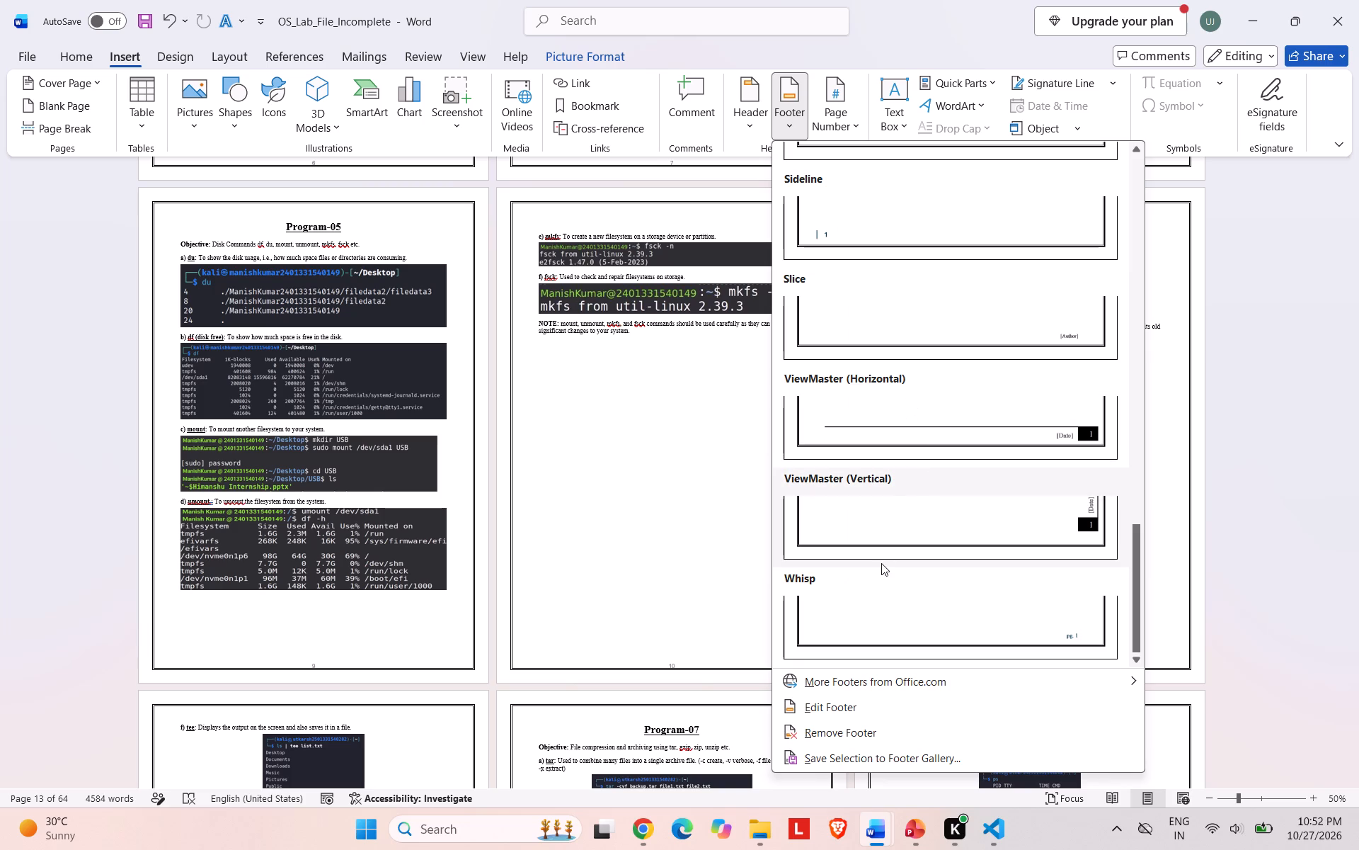
{"action": "scroll", "coordinate": [885, 452], "scroll_direction": "up", "scroll_amount": 1}
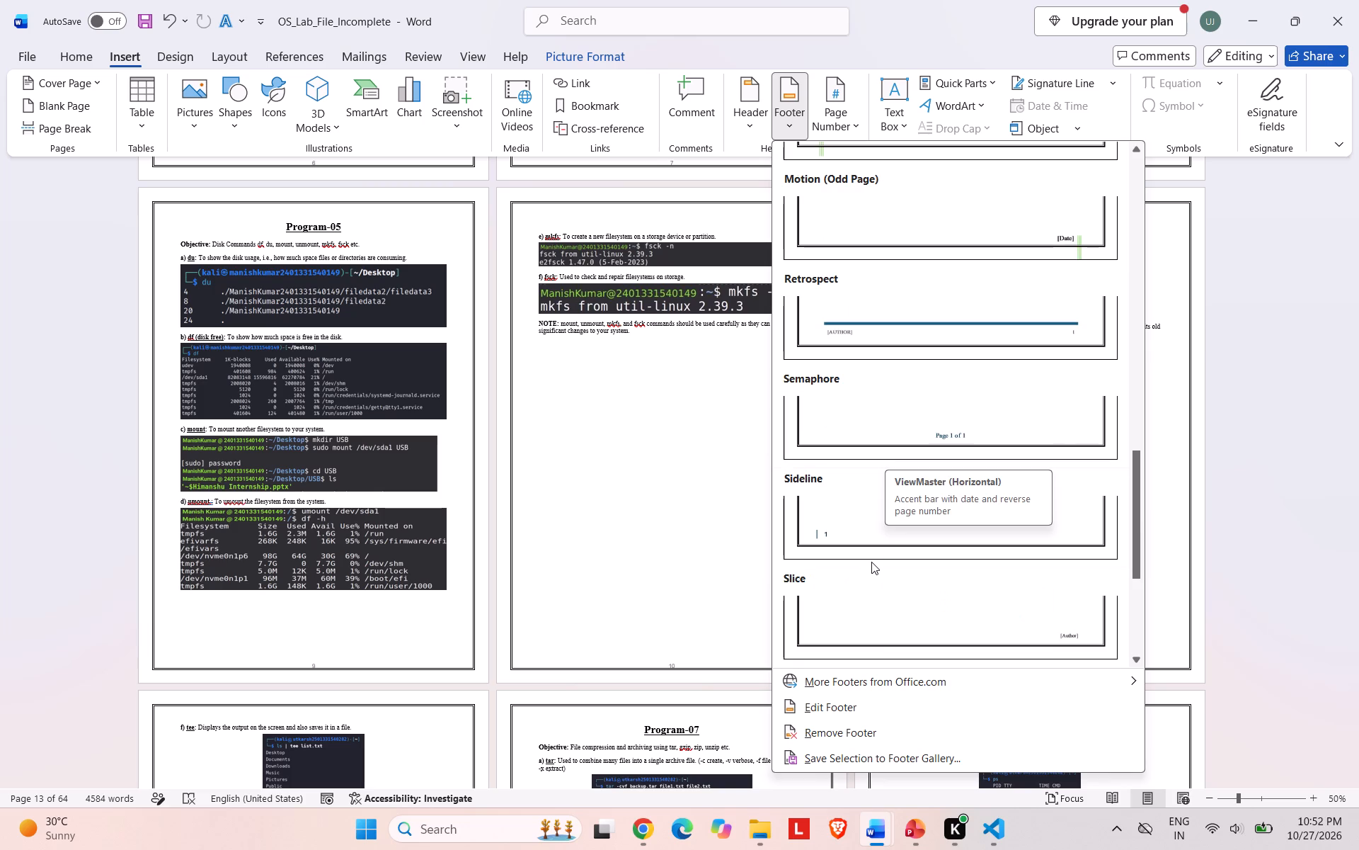
{"action": "scroll", "coordinate": [871, 562], "scroll_direction": "down", "scroll_amount": 1}
{"action": "left_click", "coordinate": [815, 712]}
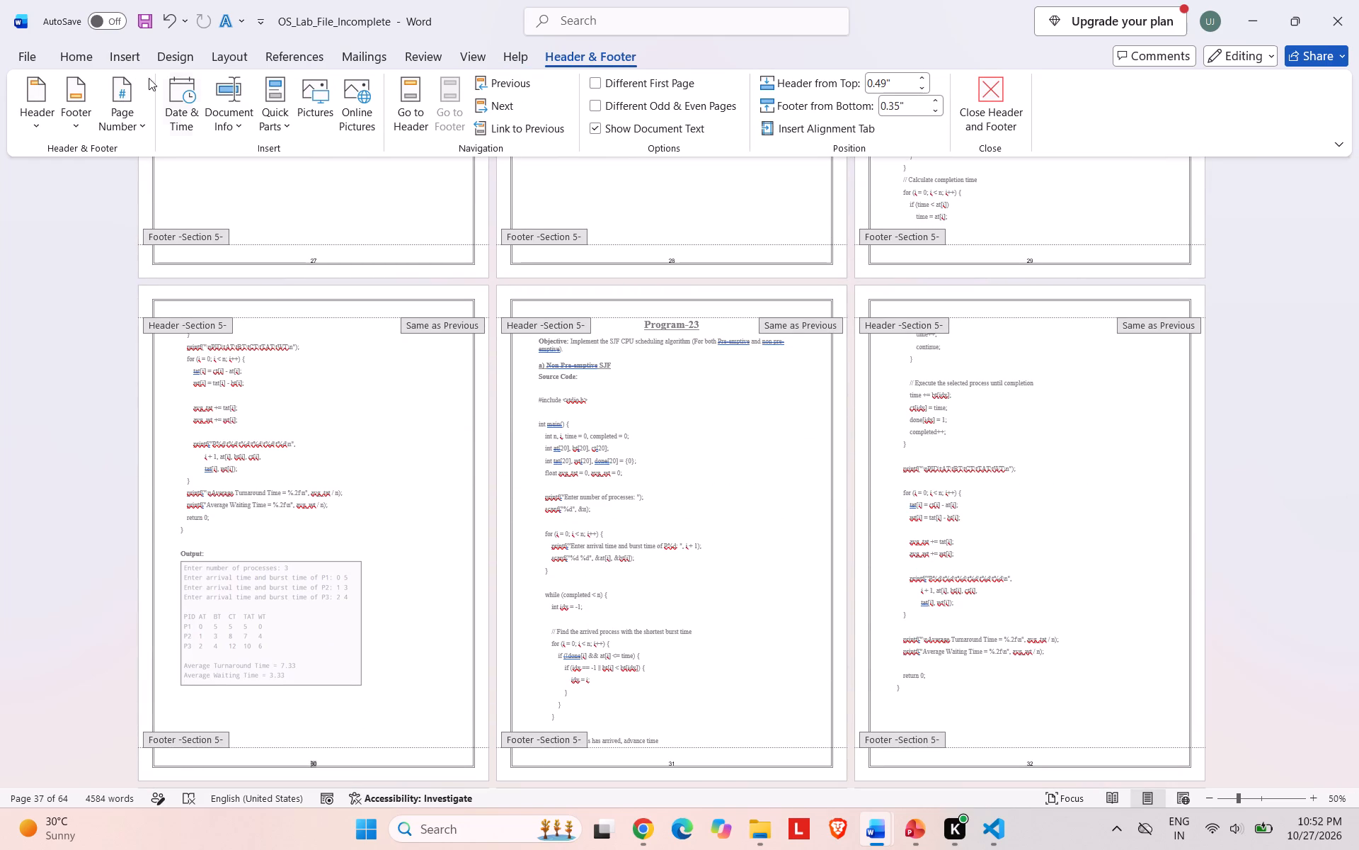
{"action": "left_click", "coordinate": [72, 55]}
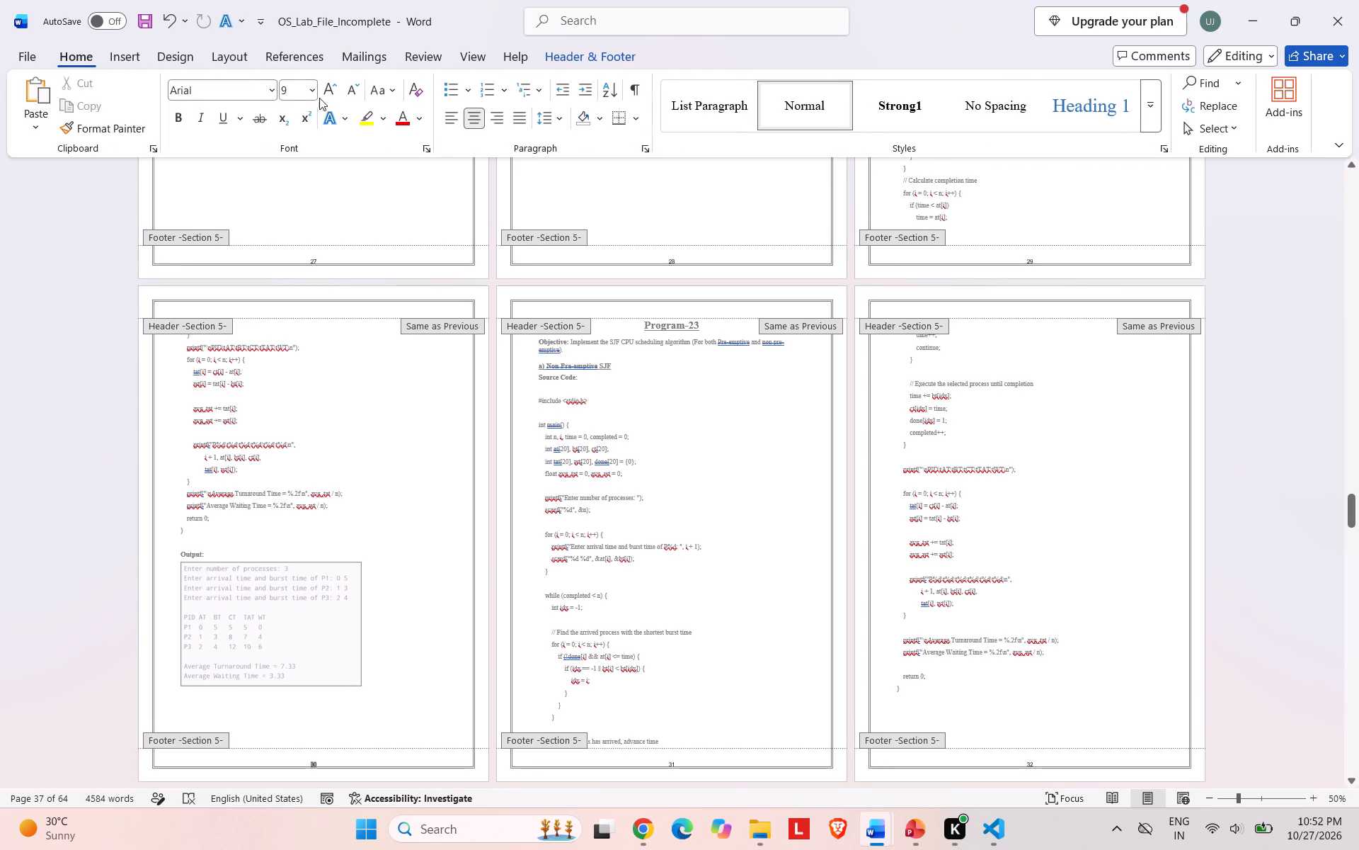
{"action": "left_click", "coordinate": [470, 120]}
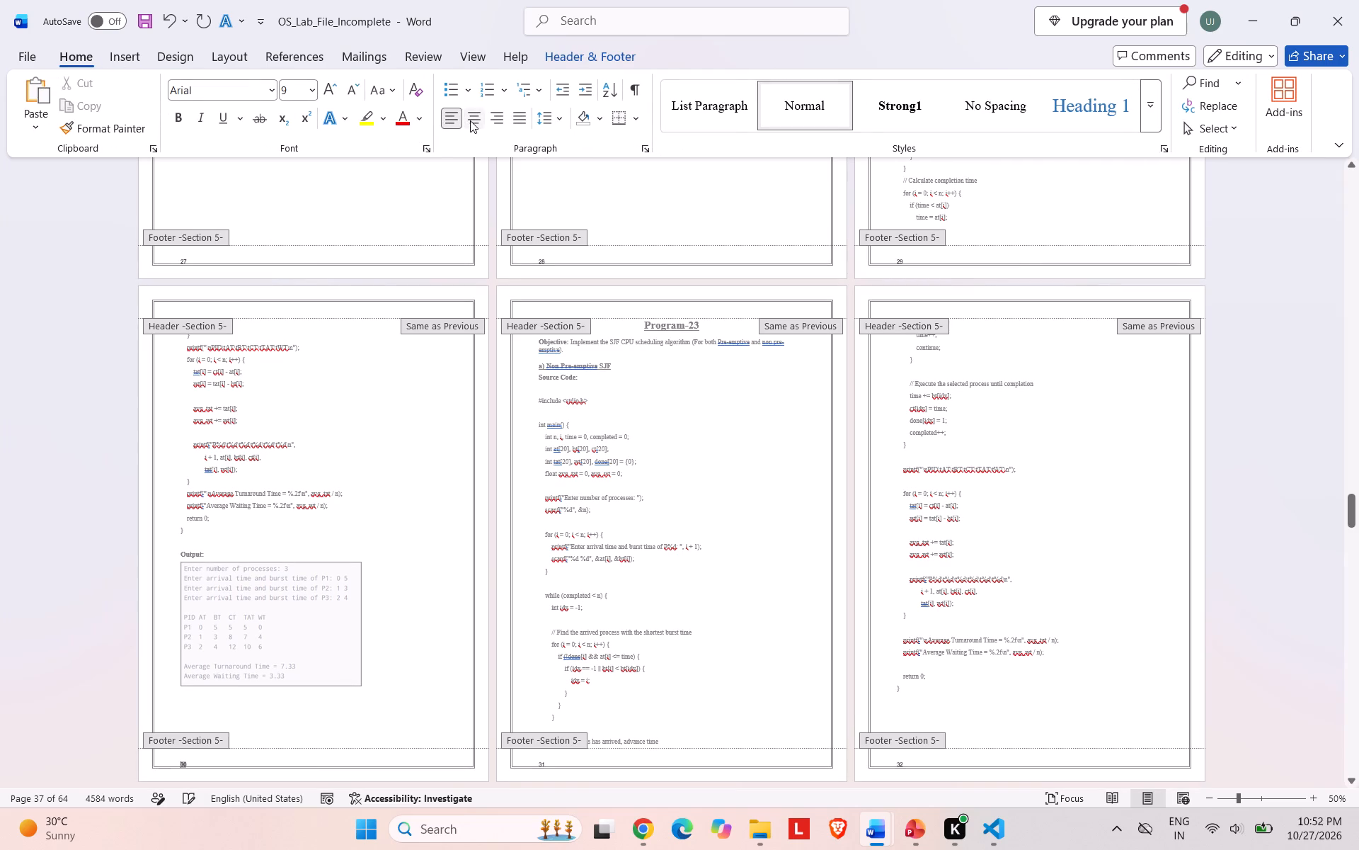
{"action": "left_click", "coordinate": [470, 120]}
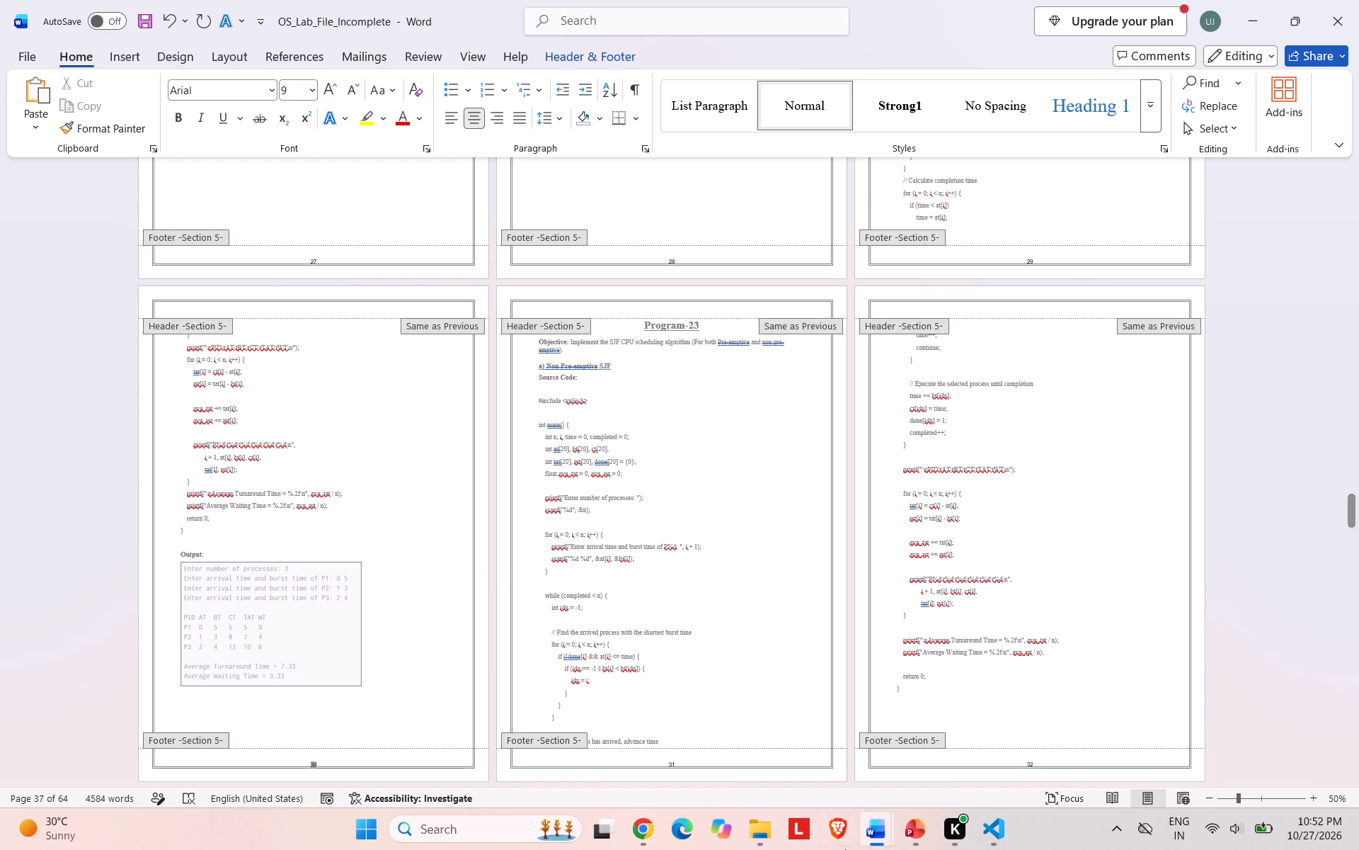
Set the Section 5 footer's distance from the bottom to 0.6" and close footer editing.
{"action": "left_click", "coordinate": [1316, 800]}
{"action": "left_click", "coordinate": [1316, 800]}
{"action": "left_click", "coordinate": [1316, 800]}
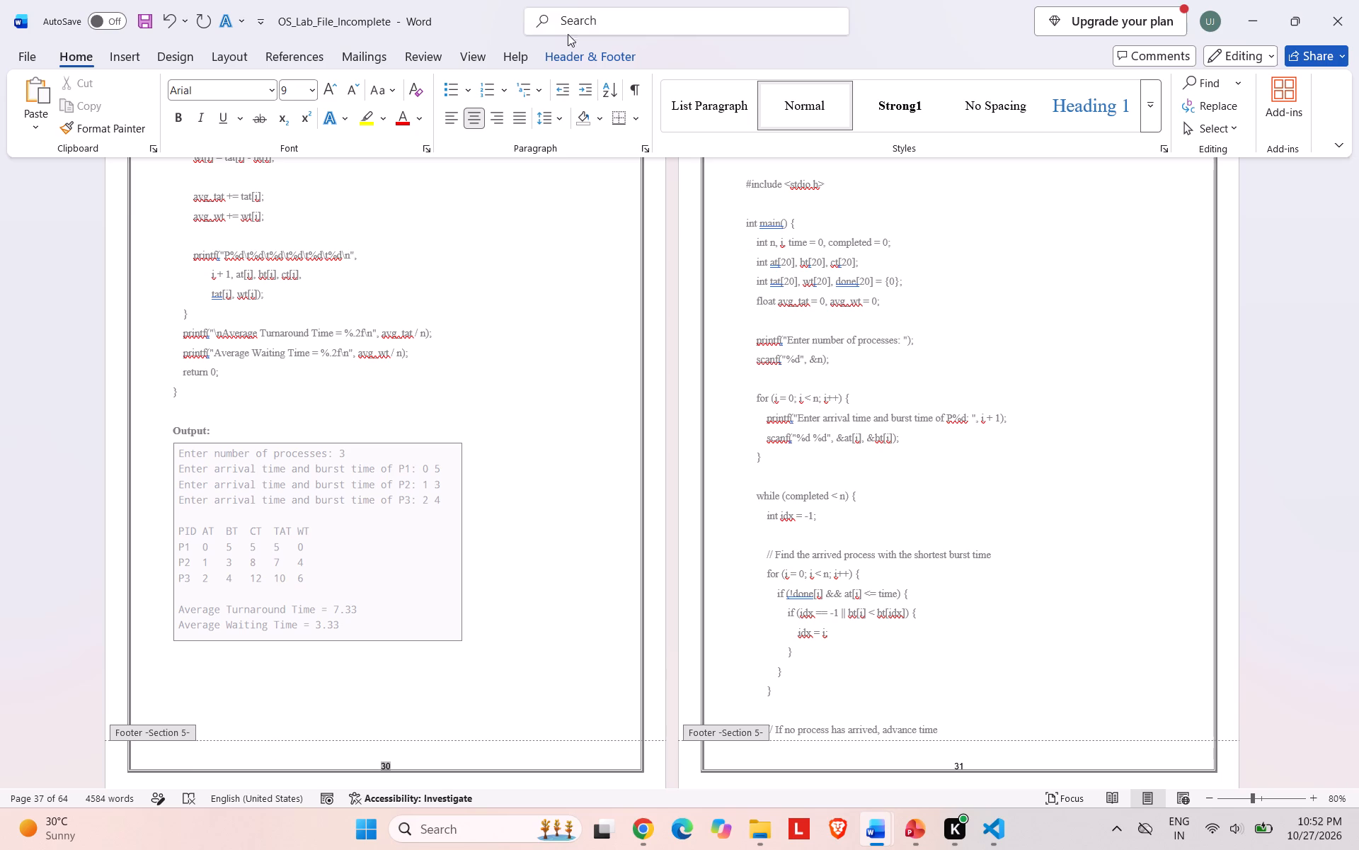
{"action": "left_click", "coordinate": [577, 53]}
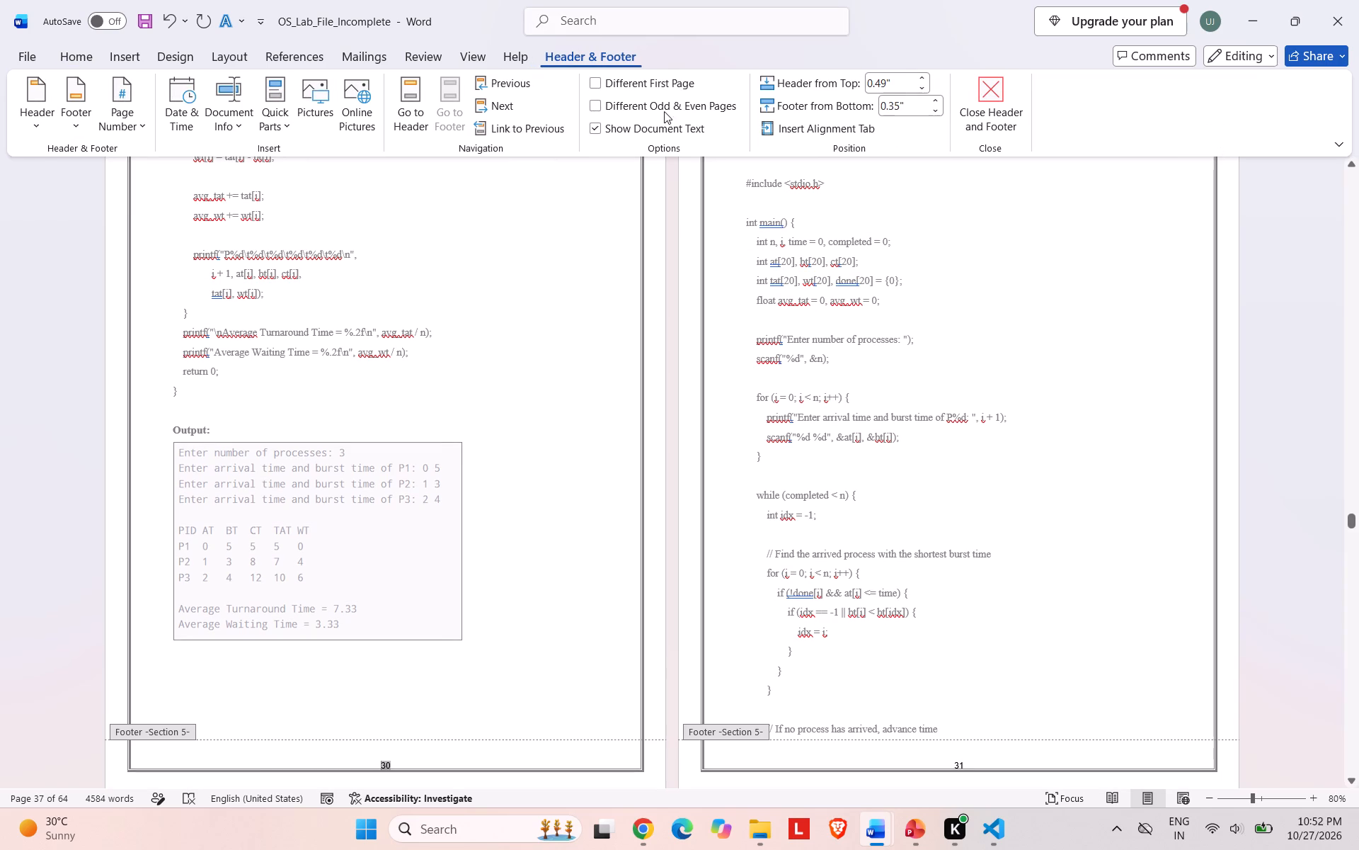
{"action": "left_click", "coordinate": [937, 99]}
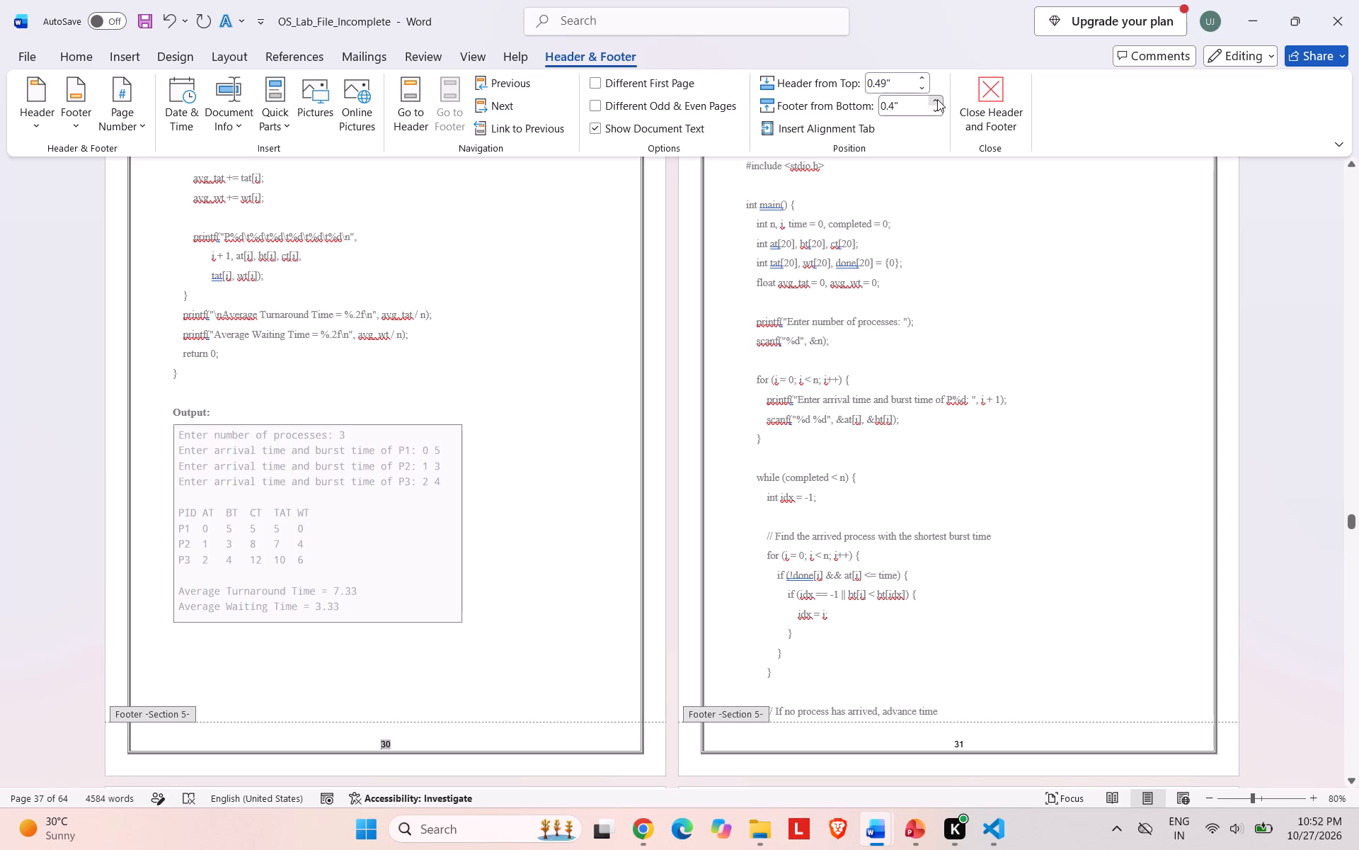
{"action": "left_click", "coordinate": [937, 99]}
{"action": "left_click", "coordinate": [937, 99]}
{"action": "left_click", "coordinate": [996, 95]}
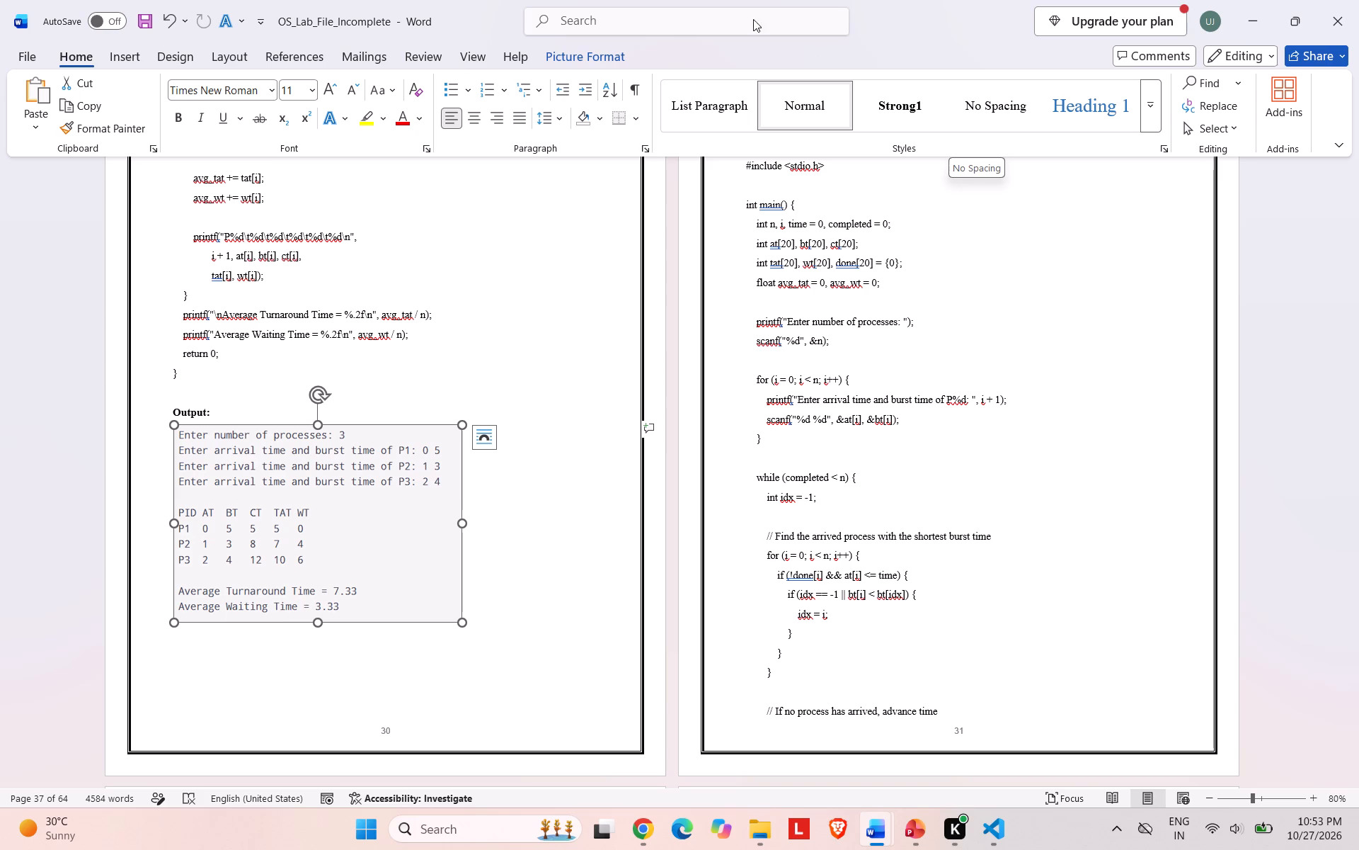
Reopen the page-number footer of Section 5 for editing.
{"action": "left_click", "coordinate": [131, 57]}
{"action": "left_click", "coordinate": [797, 120]}
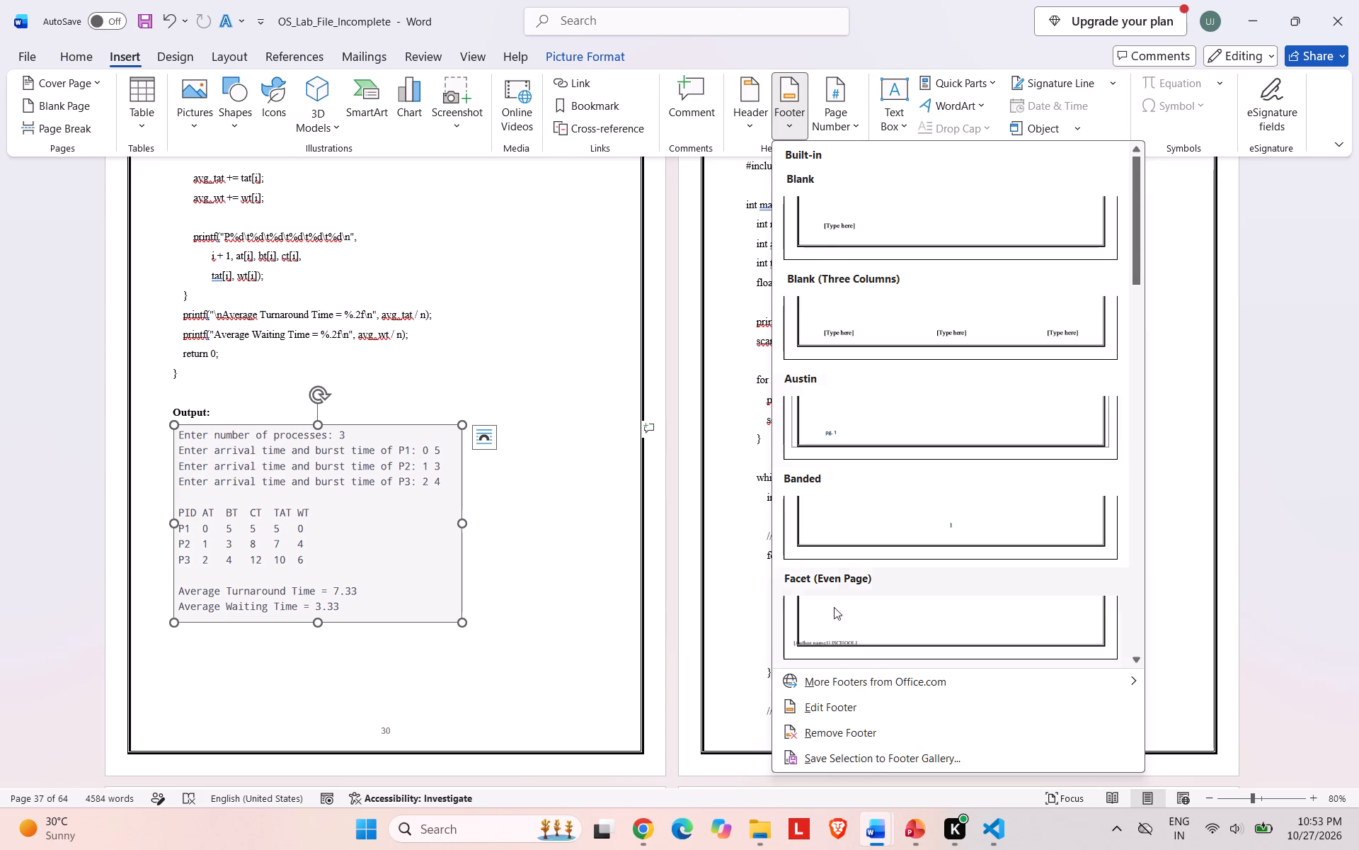
{"action": "left_click", "coordinate": [832, 704]}
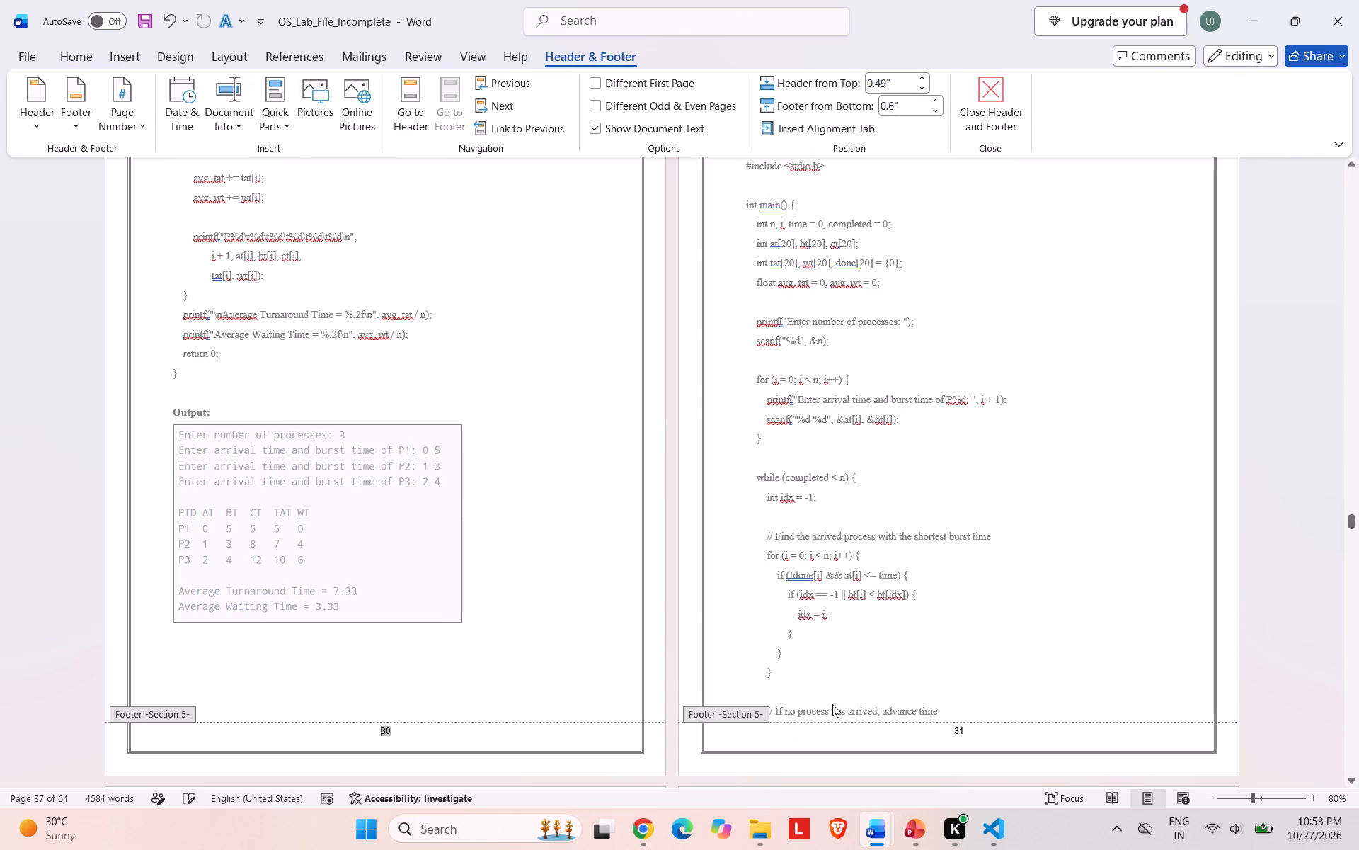
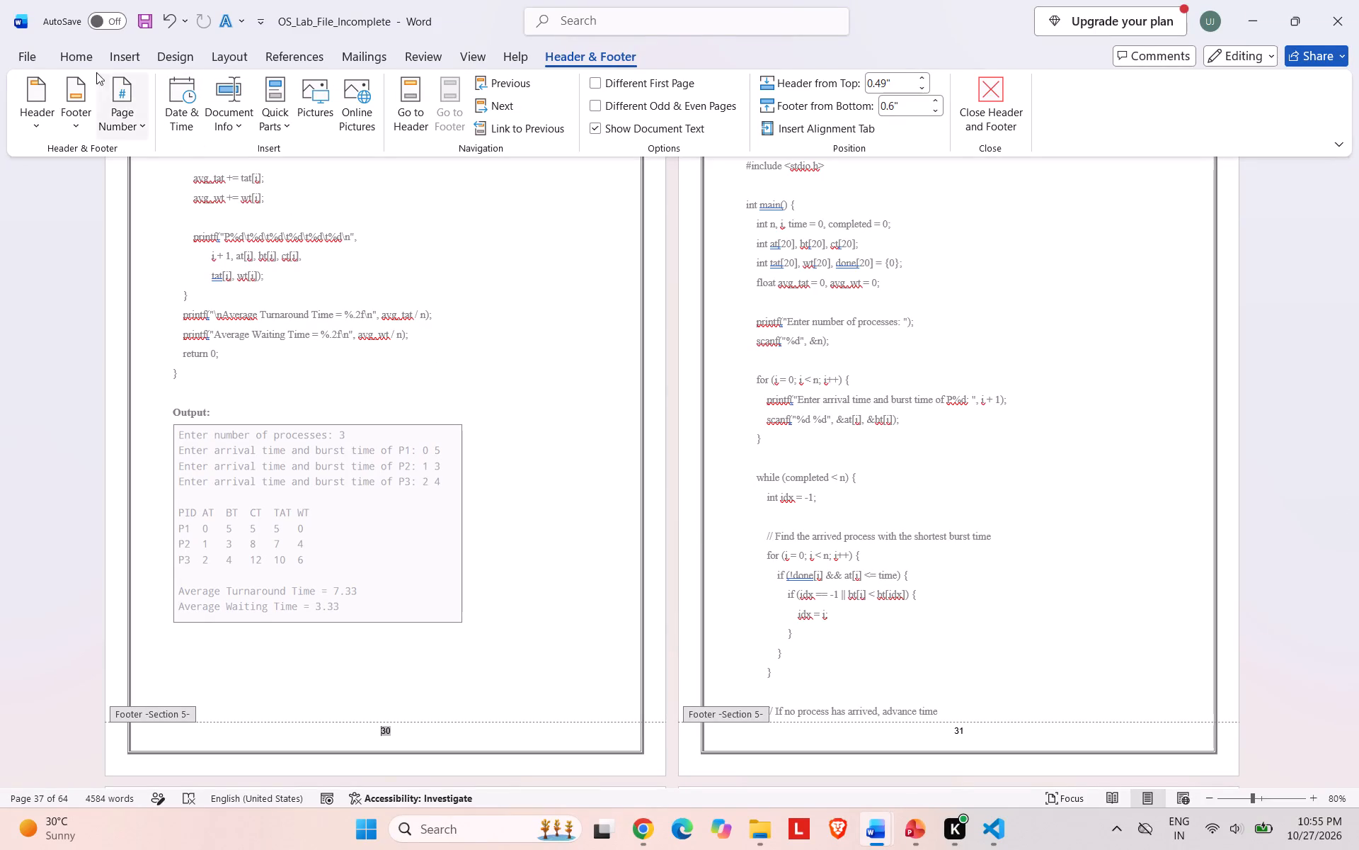
Make the page number in the Section 5 footer bold and close footer editing.
{"action": "left_click", "coordinate": [84, 58]}
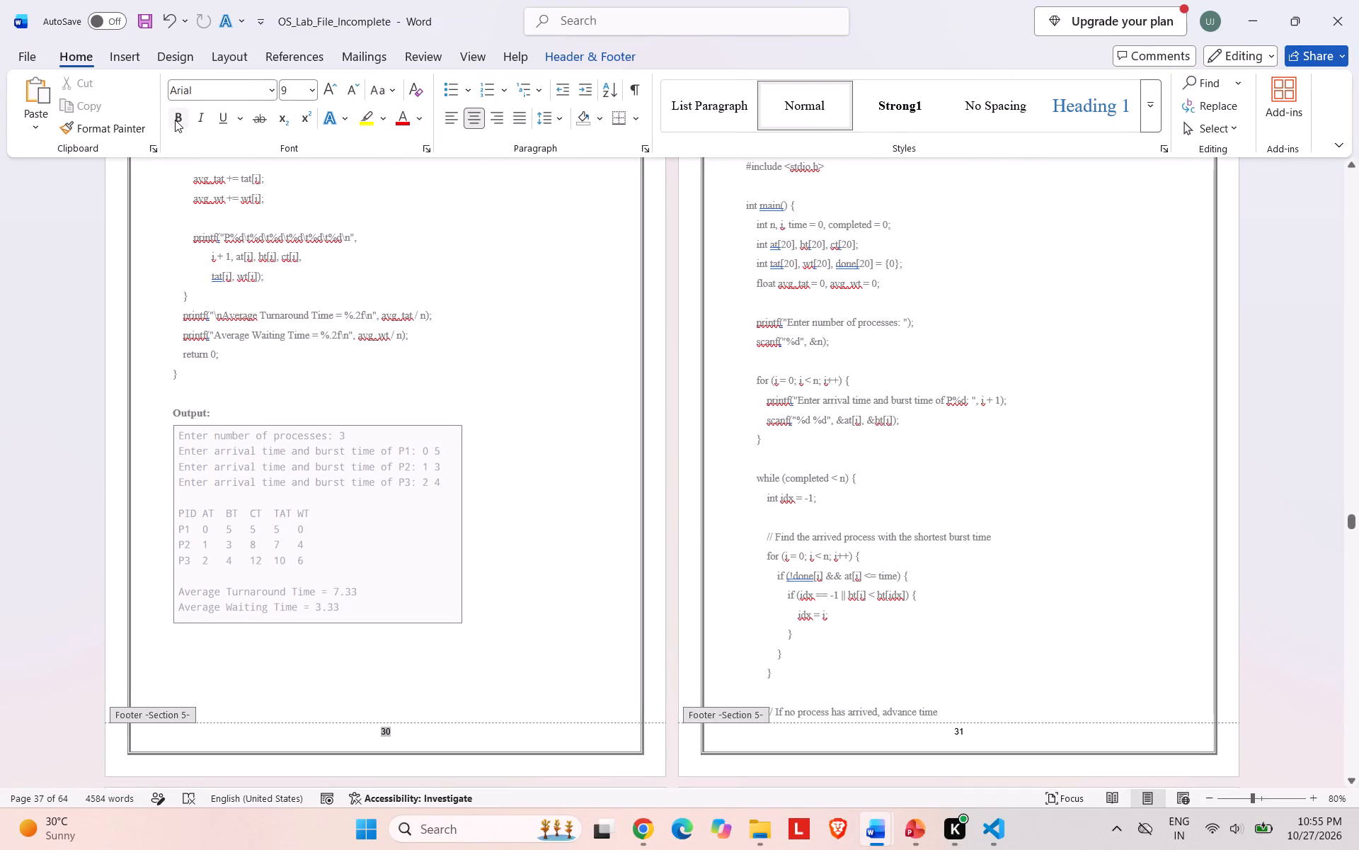
{"action": "left_click", "coordinate": [175, 120]}
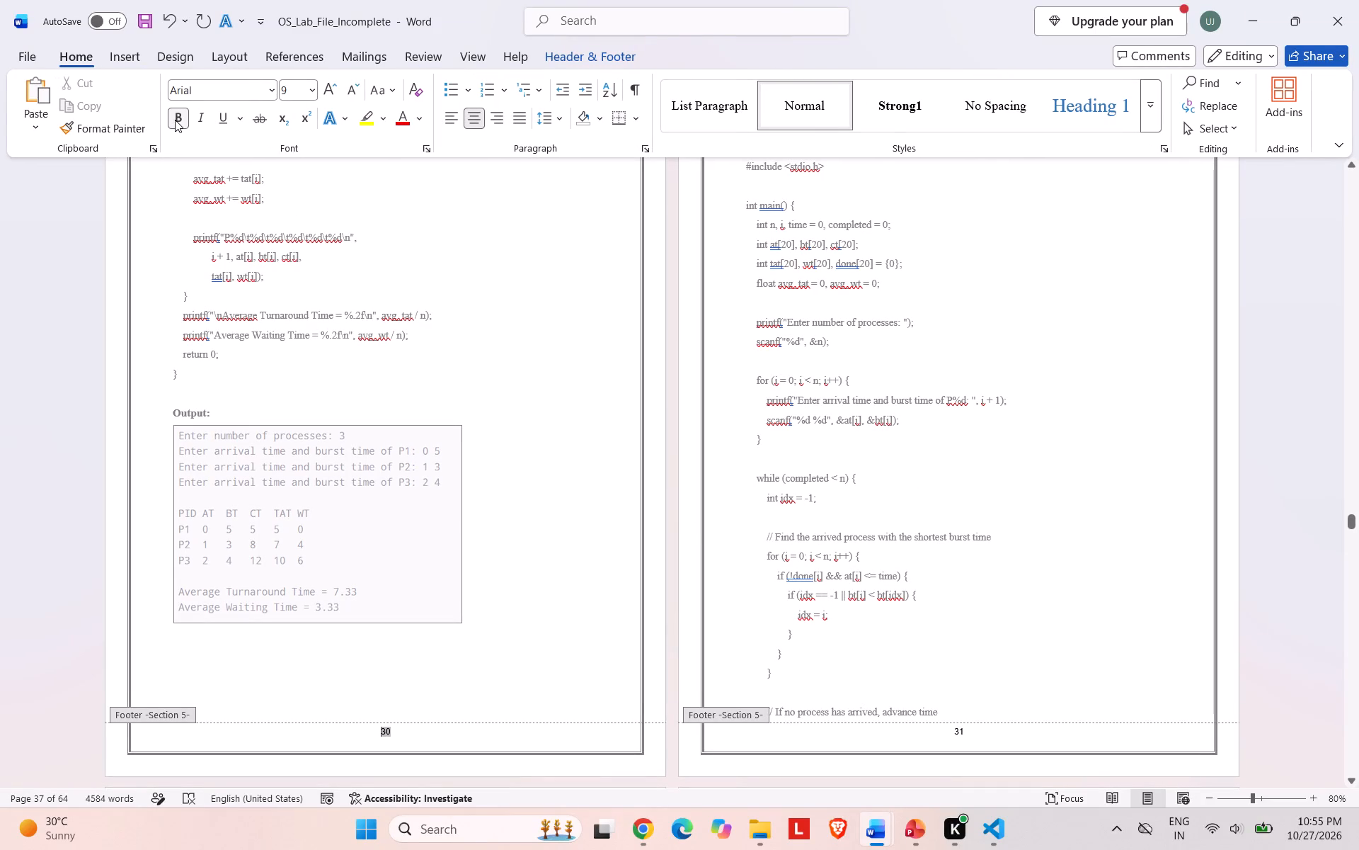
{"action": "left_click", "coordinate": [175, 120]}
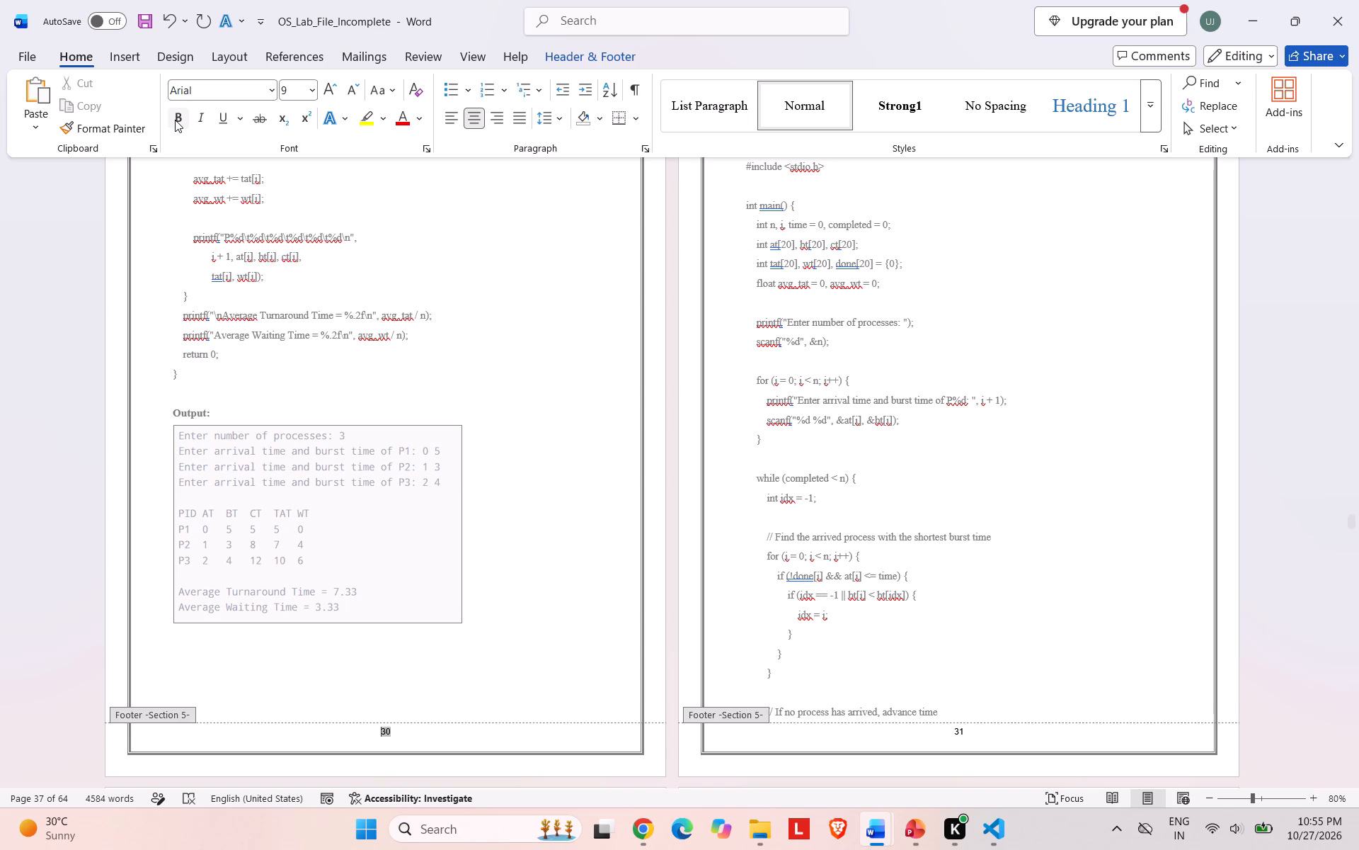
{"action": "left_click", "coordinate": [175, 120]}
{"action": "left_click", "coordinate": [569, 59]}
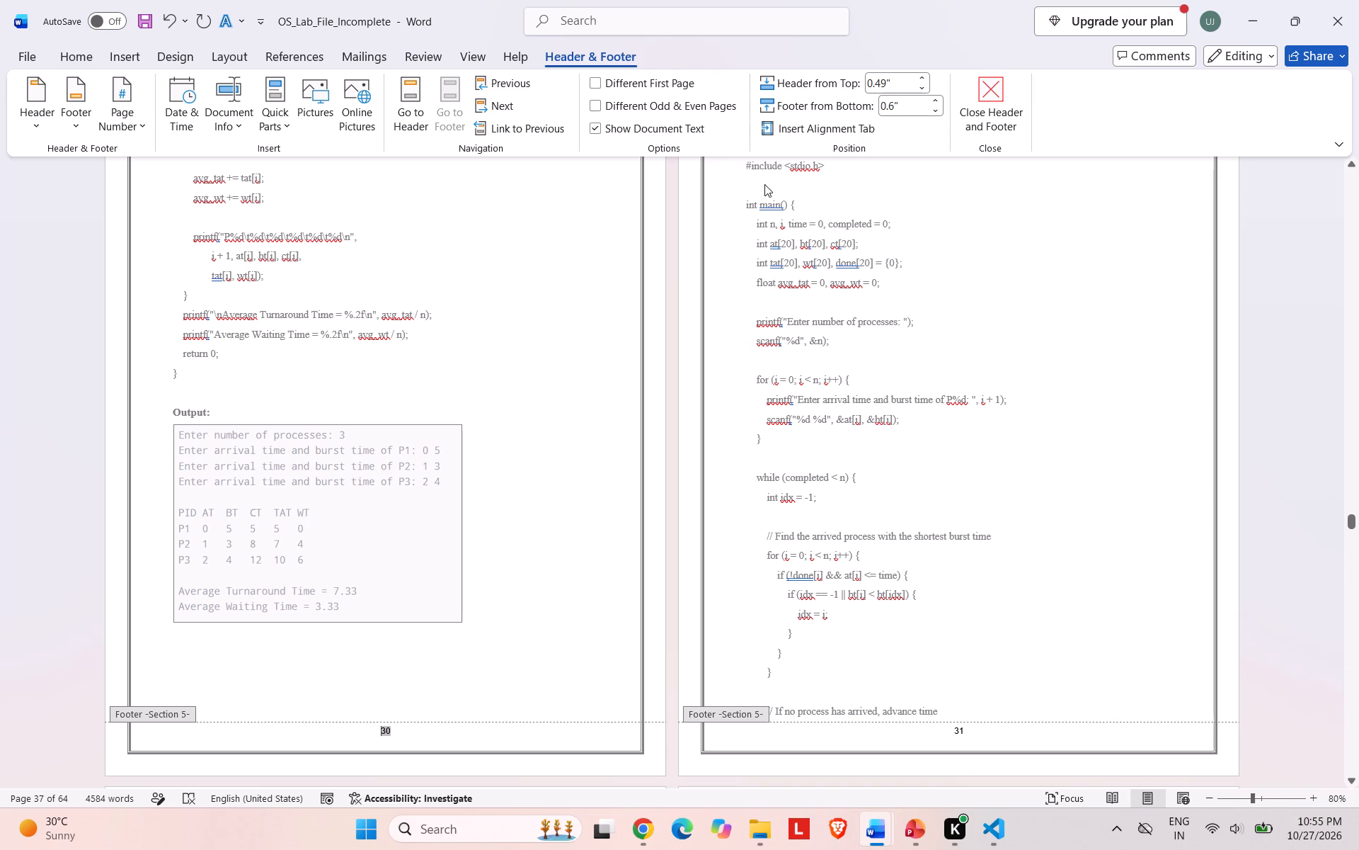
{"action": "left_click", "coordinate": [990, 93]}
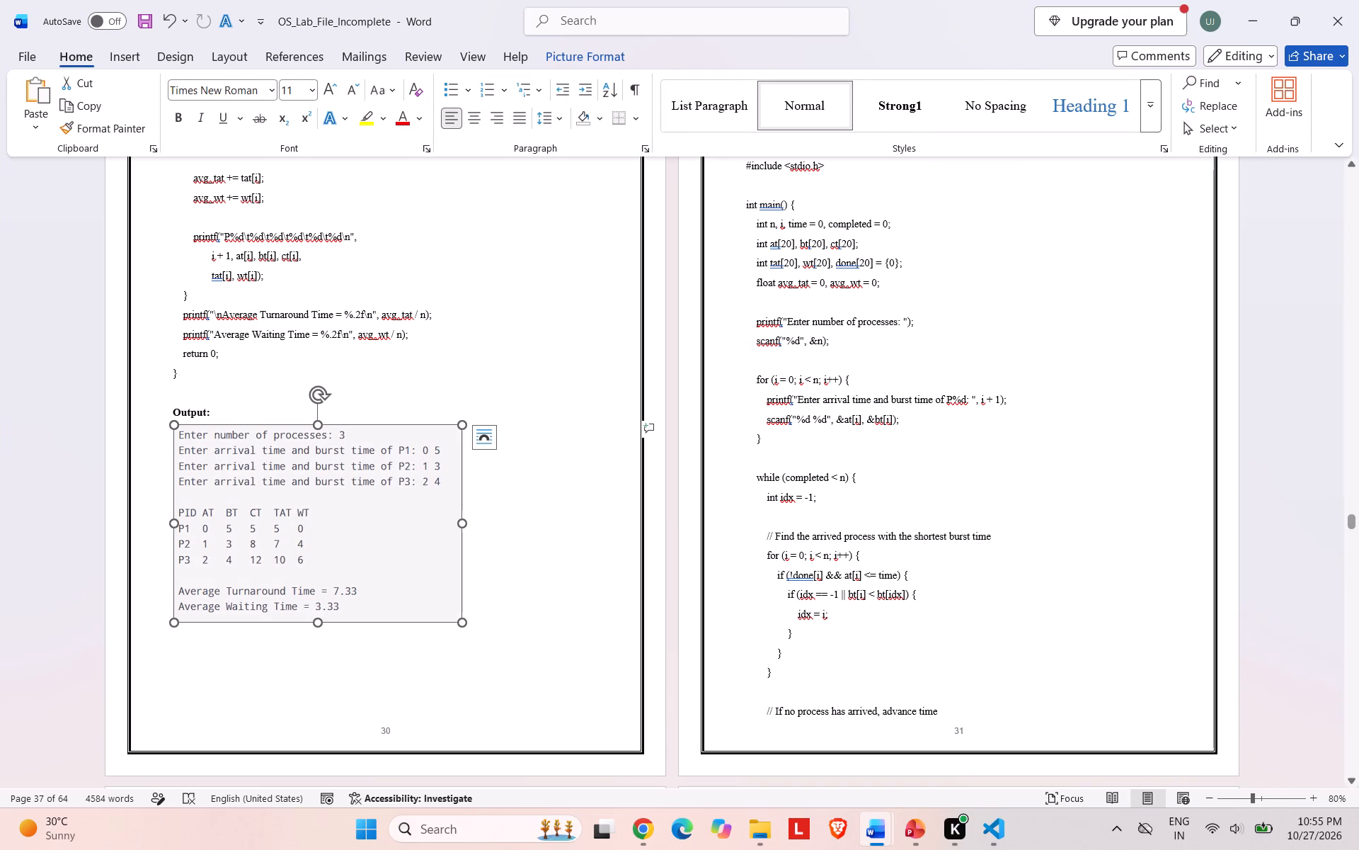
Reopen the Section 5 footer, check its page number format settings, and close footer editing.
{"action": "left_click", "coordinate": [127, 67]}
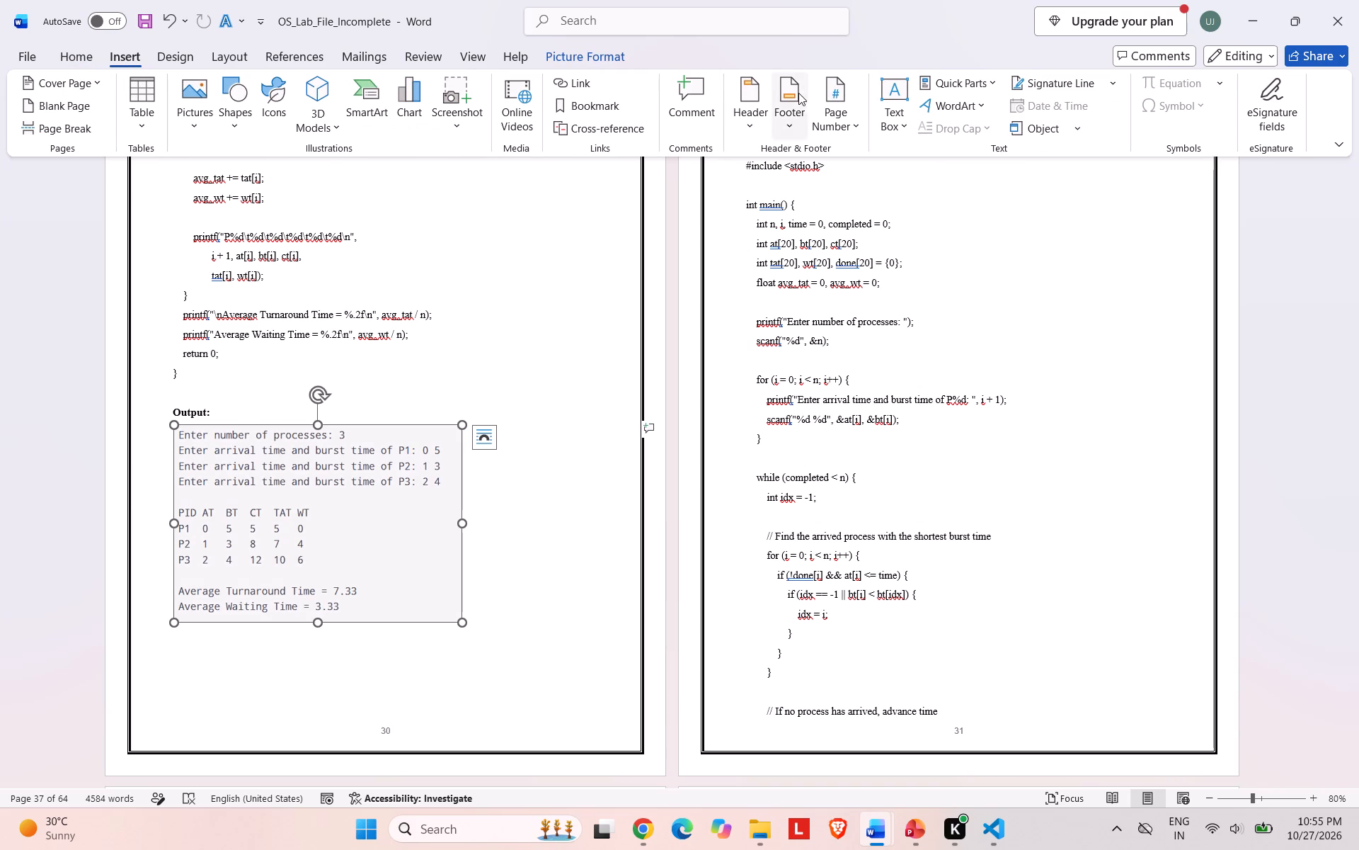
{"action": "left_click", "coordinate": [789, 124]}
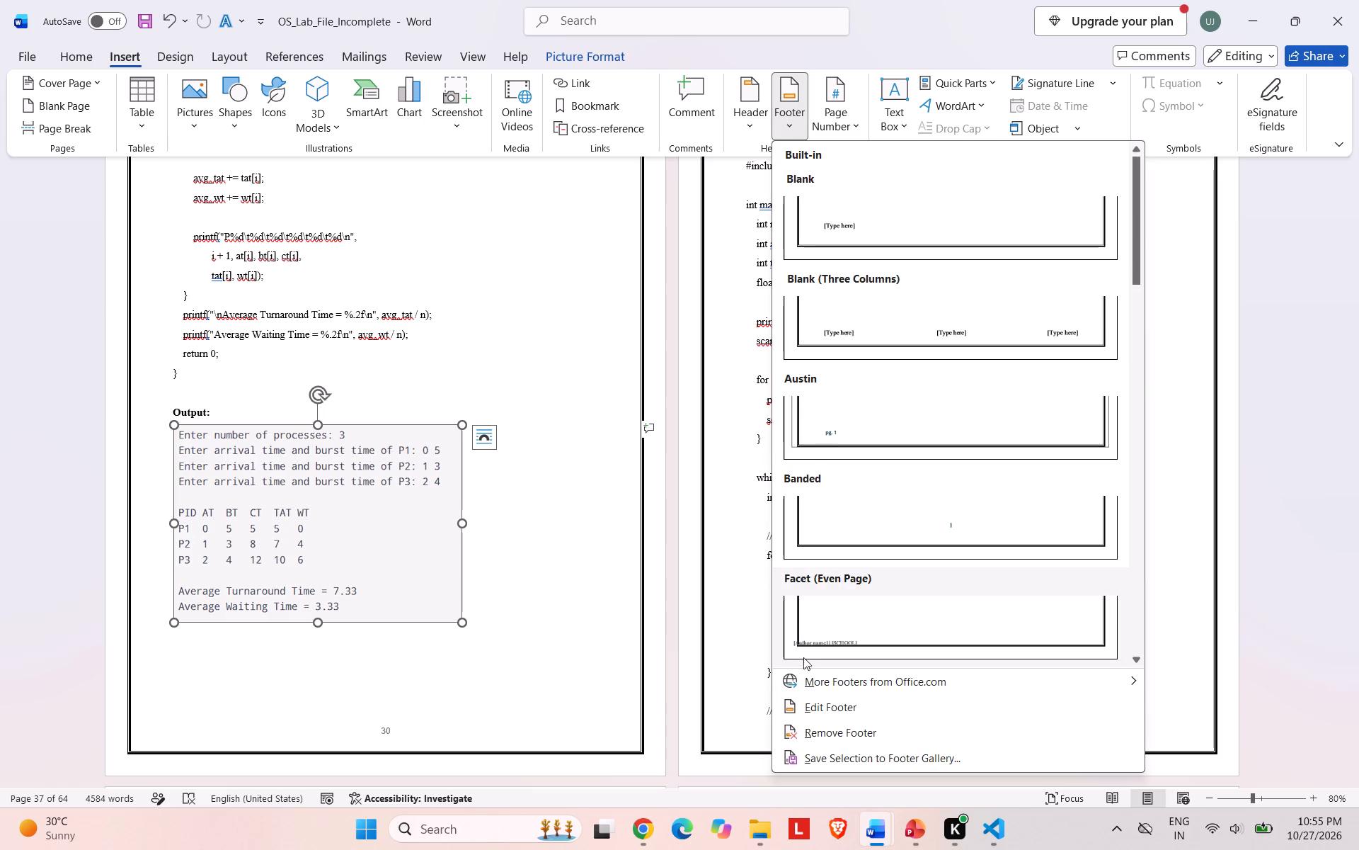
{"action": "left_click", "coordinate": [821, 712]}
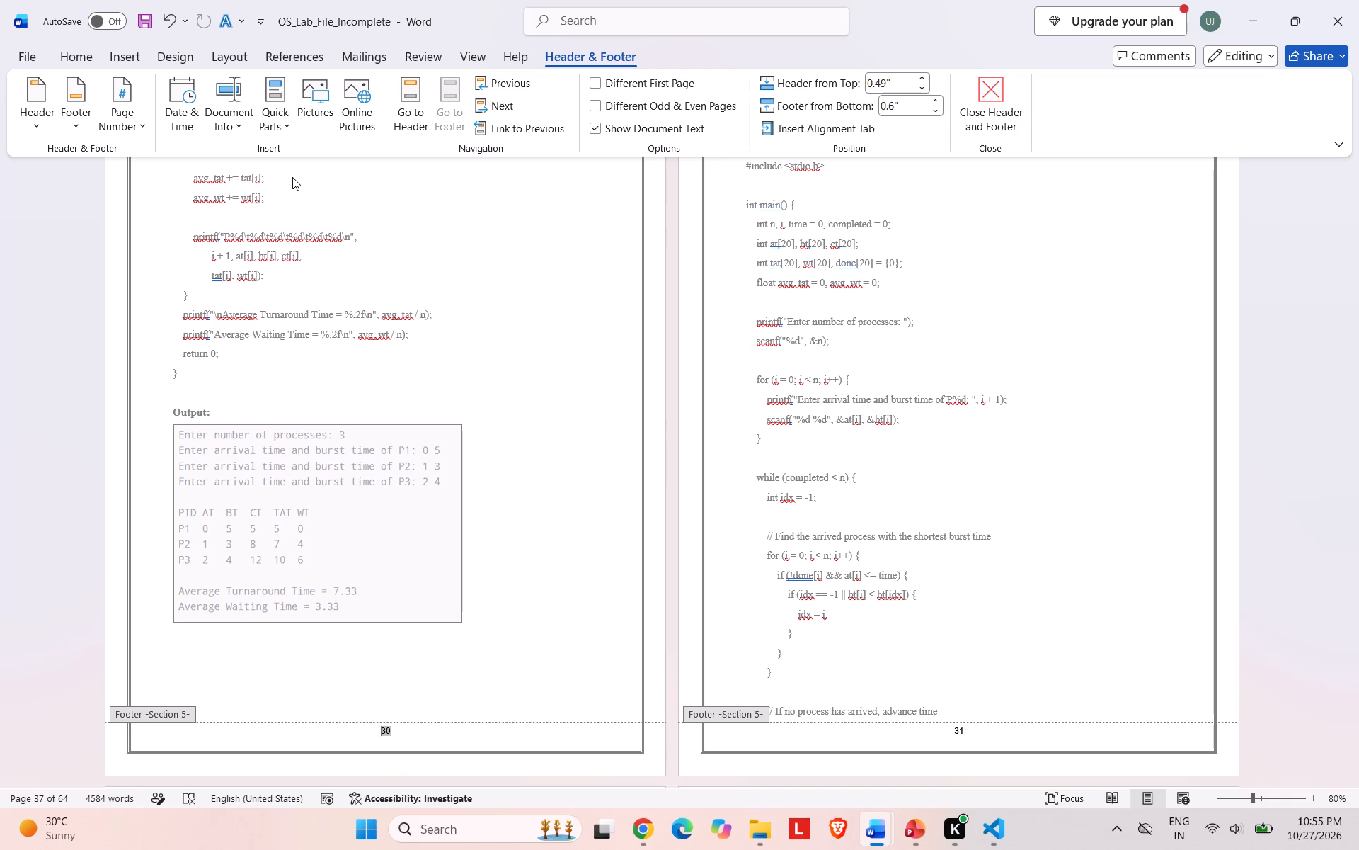
{"action": "left_click", "coordinate": [144, 125]}
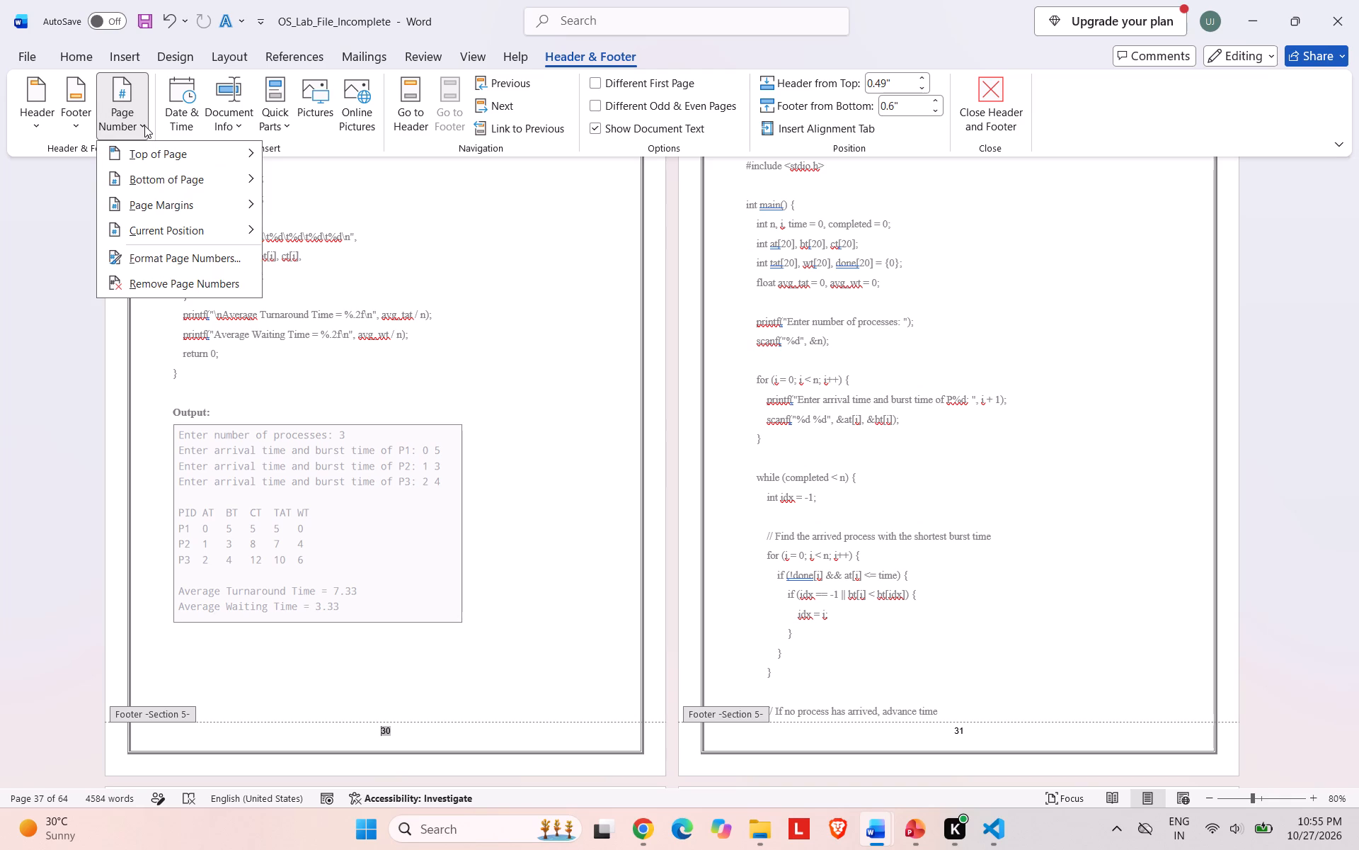
{"action": "left_click", "coordinate": [160, 251]}
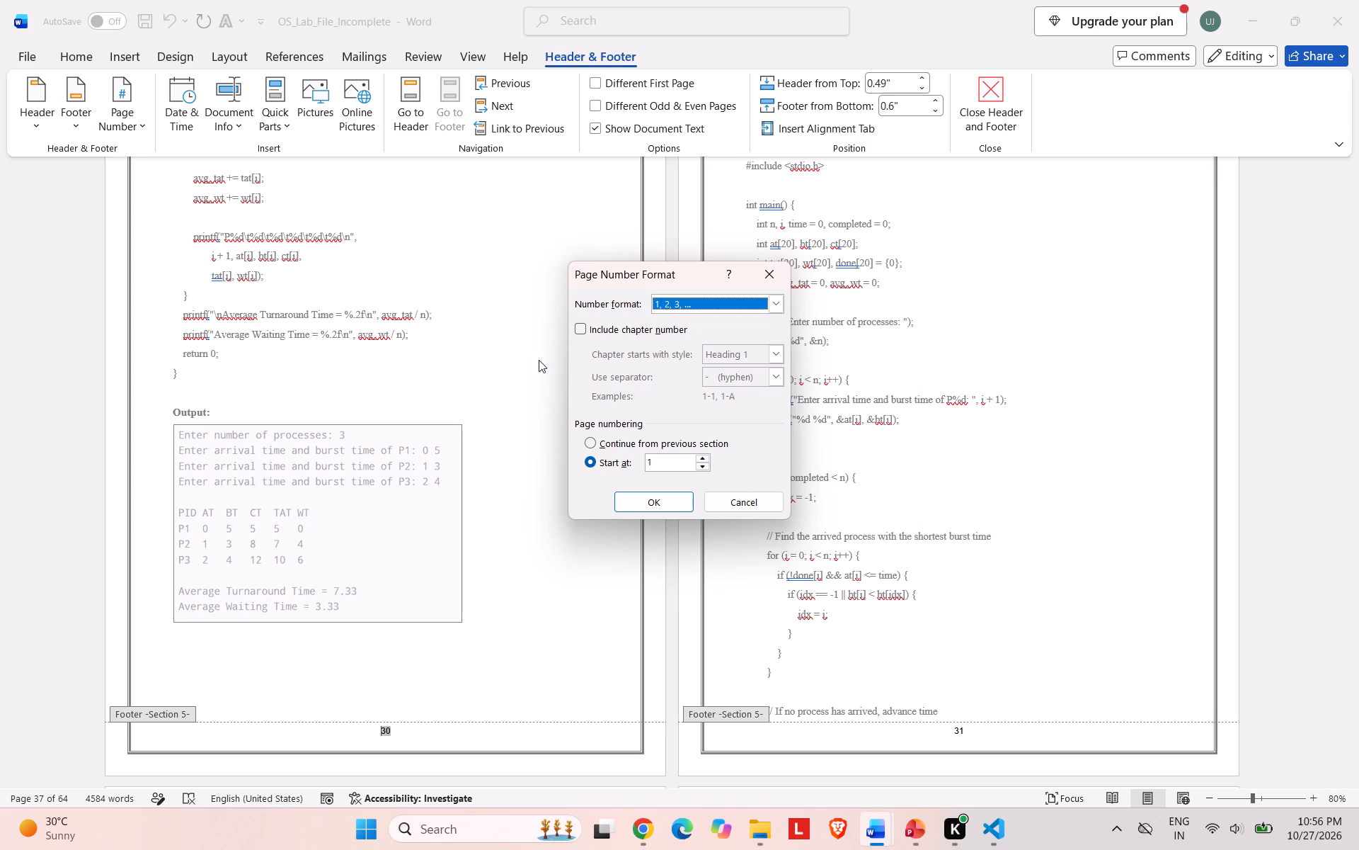
{"action": "left_click", "coordinate": [539, 360]}
{"action": "left_click", "coordinate": [668, 502]}
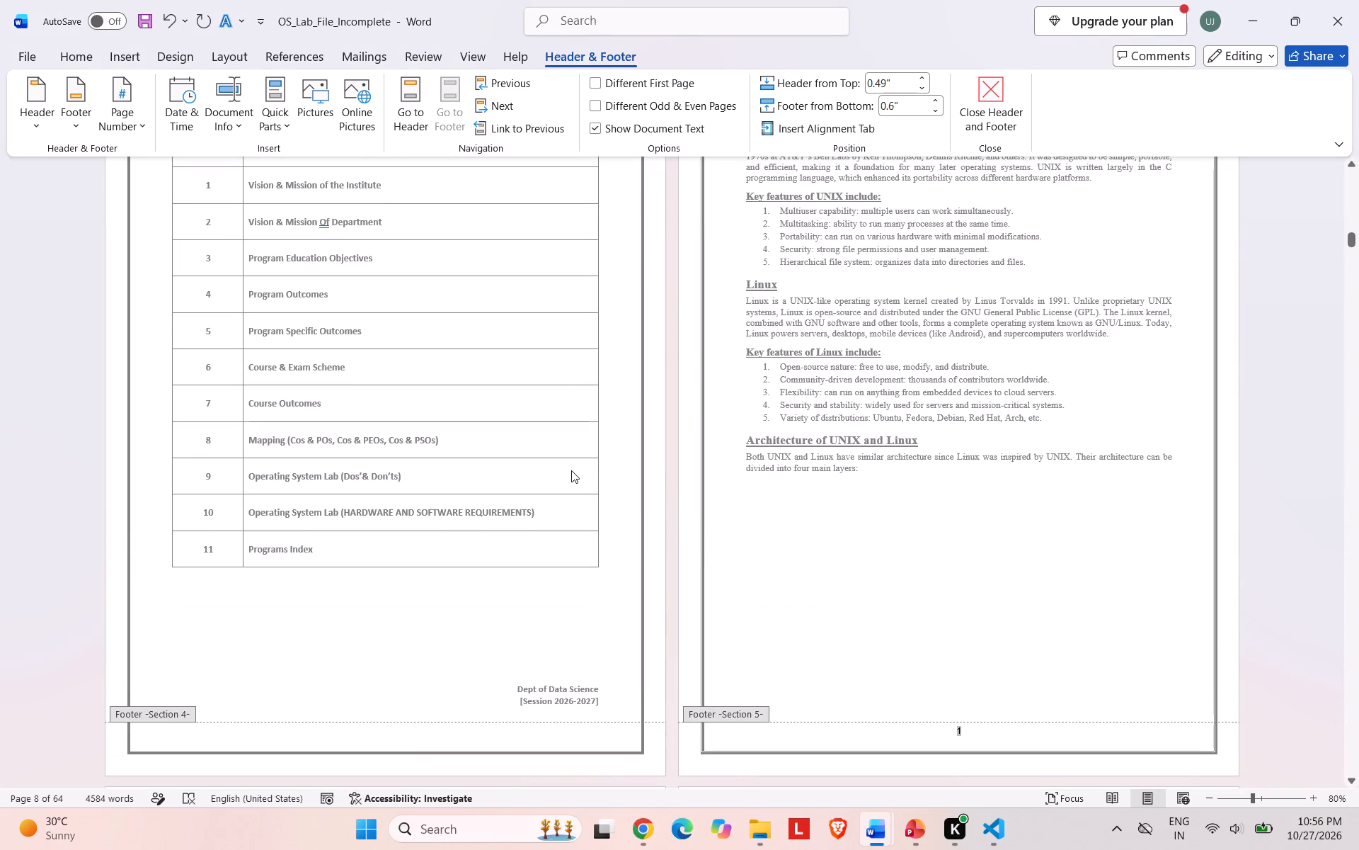
{"action": "scroll", "coordinate": [571, 470], "scroll_direction": "up", "scroll_amount": 2}
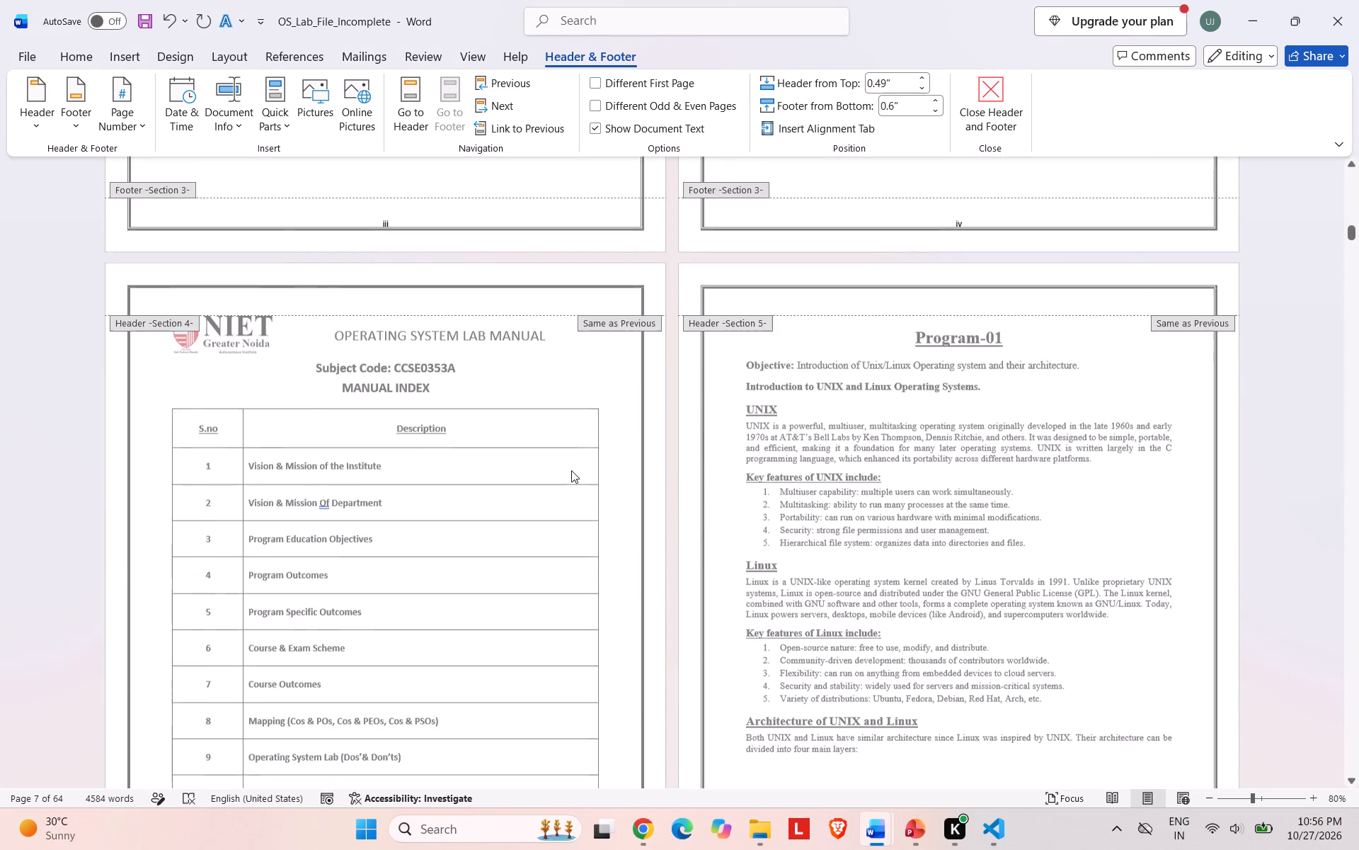
{"action": "scroll", "coordinate": [571, 470], "scroll_direction": "up", "scroll_amount": 1}
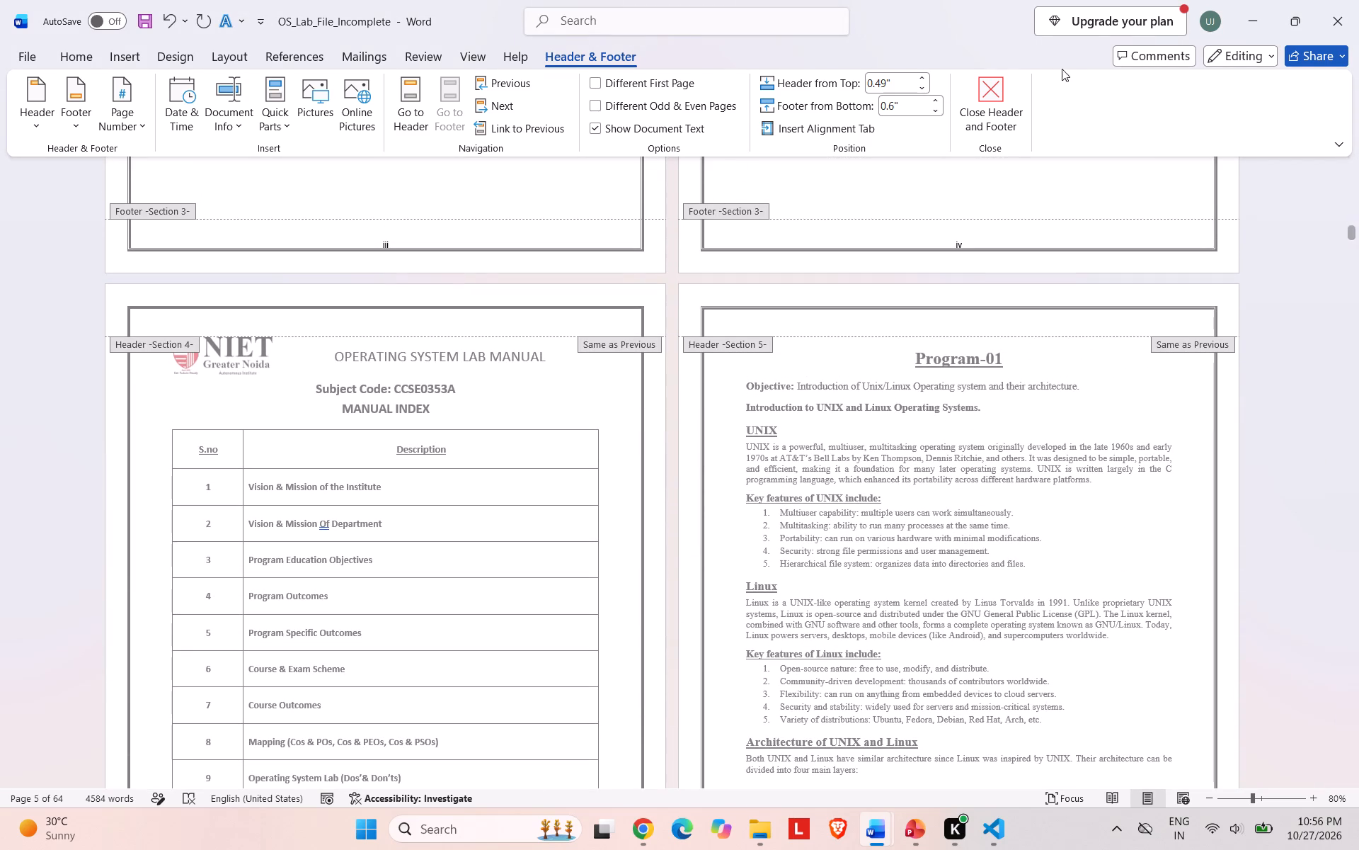
{"action": "left_click", "coordinate": [1004, 108]}
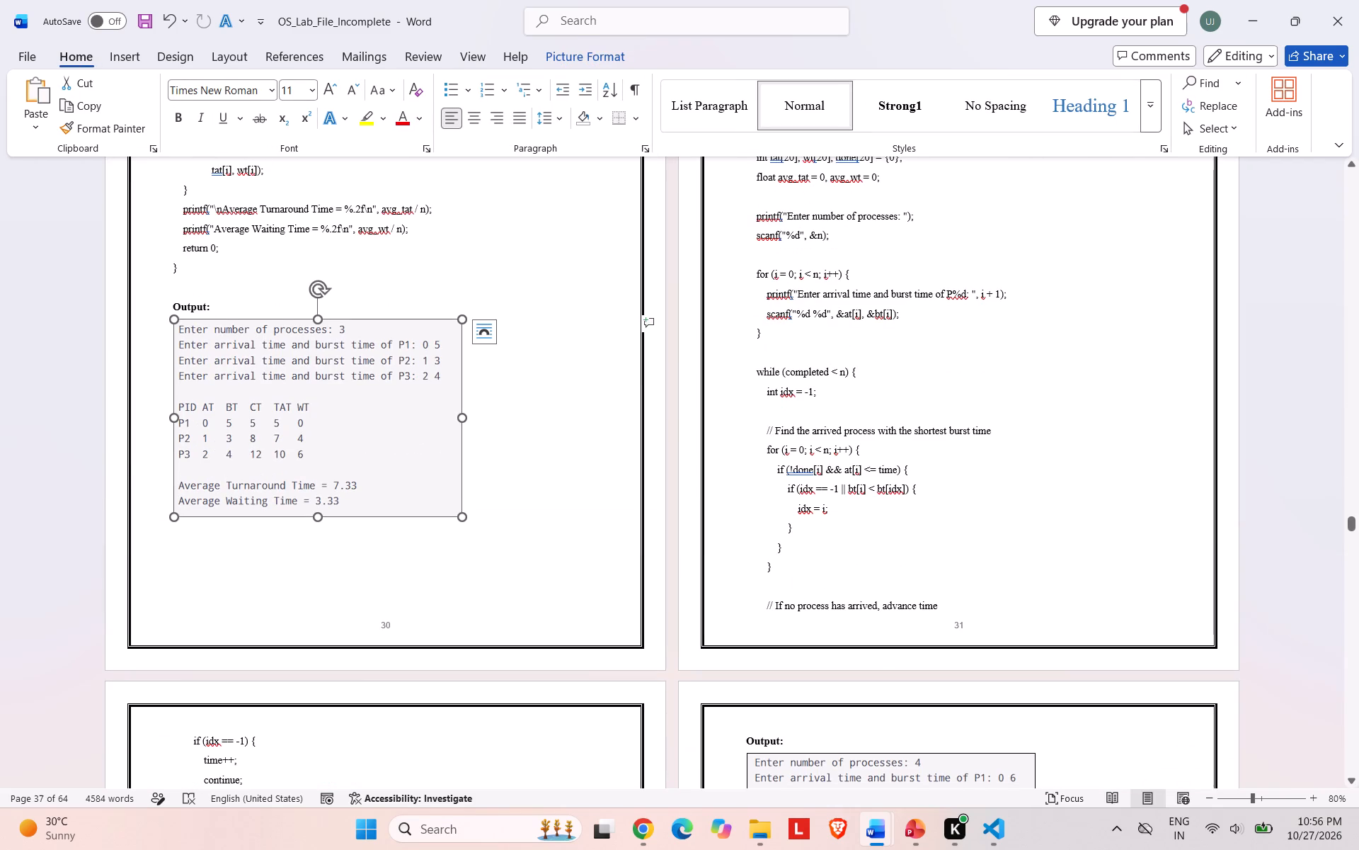
Look through the pages from the scheduling programs back to the programs index, checking the page numbers against the border.
{"action": "scroll", "coordinate": [929, 353], "scroll_direction": "up", "scroll_amount": 10}
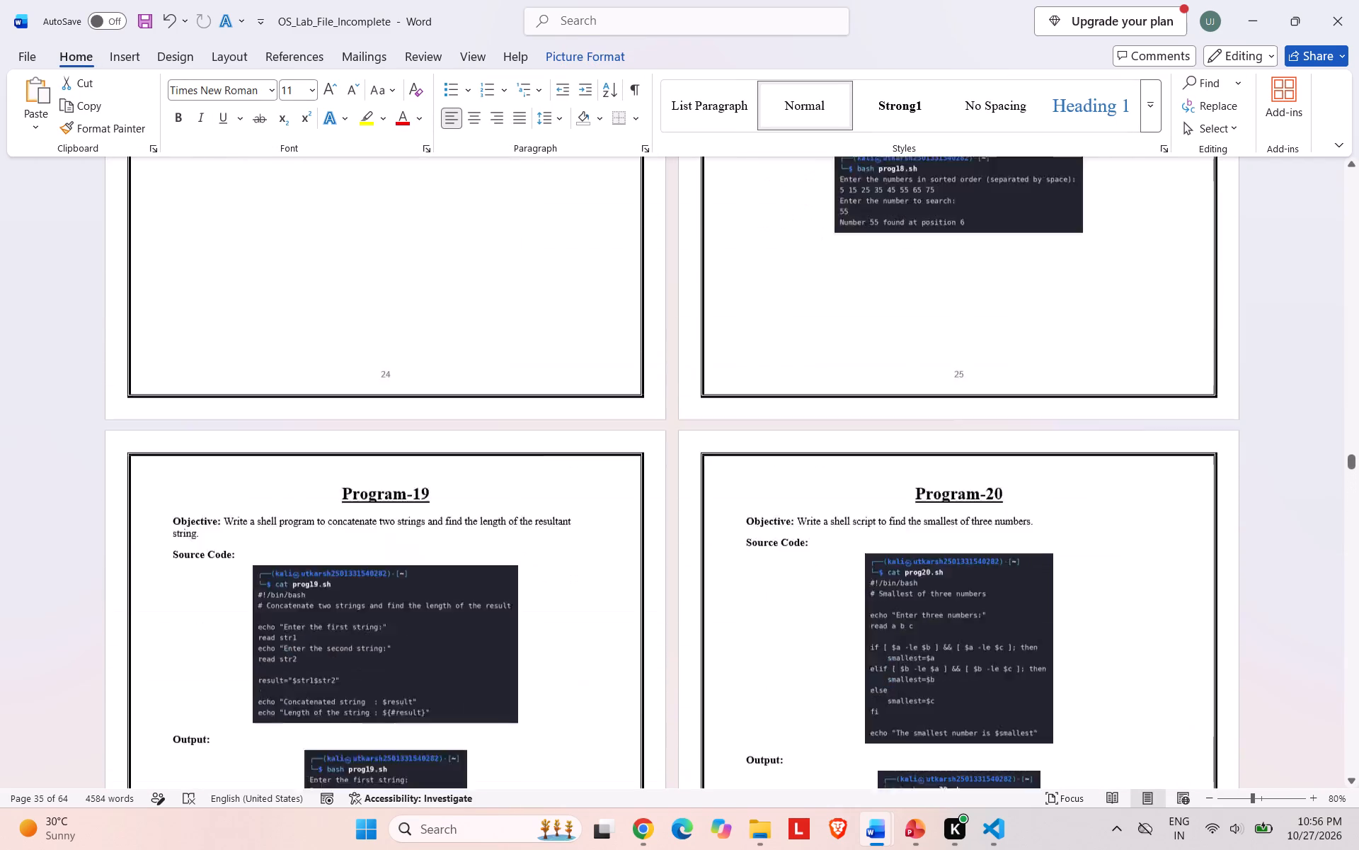
{"action": "scroll", "coordinate": [929, 353], "scroll_direction": "up", "scroll_amount": 5}
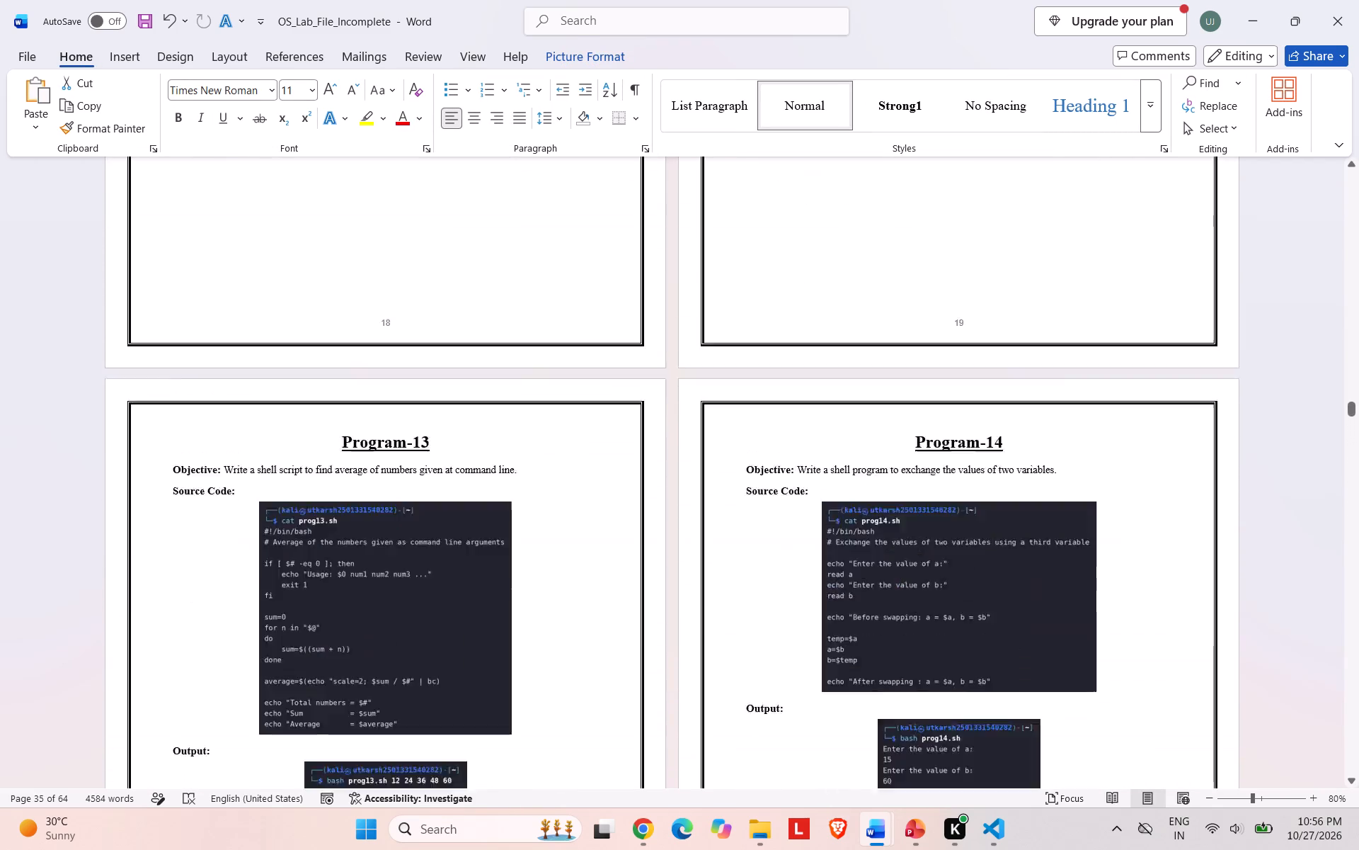
{"action": "scroll", "coordinate": [929, 353], "scroll_direction": "up", "scroll_amount": 5}
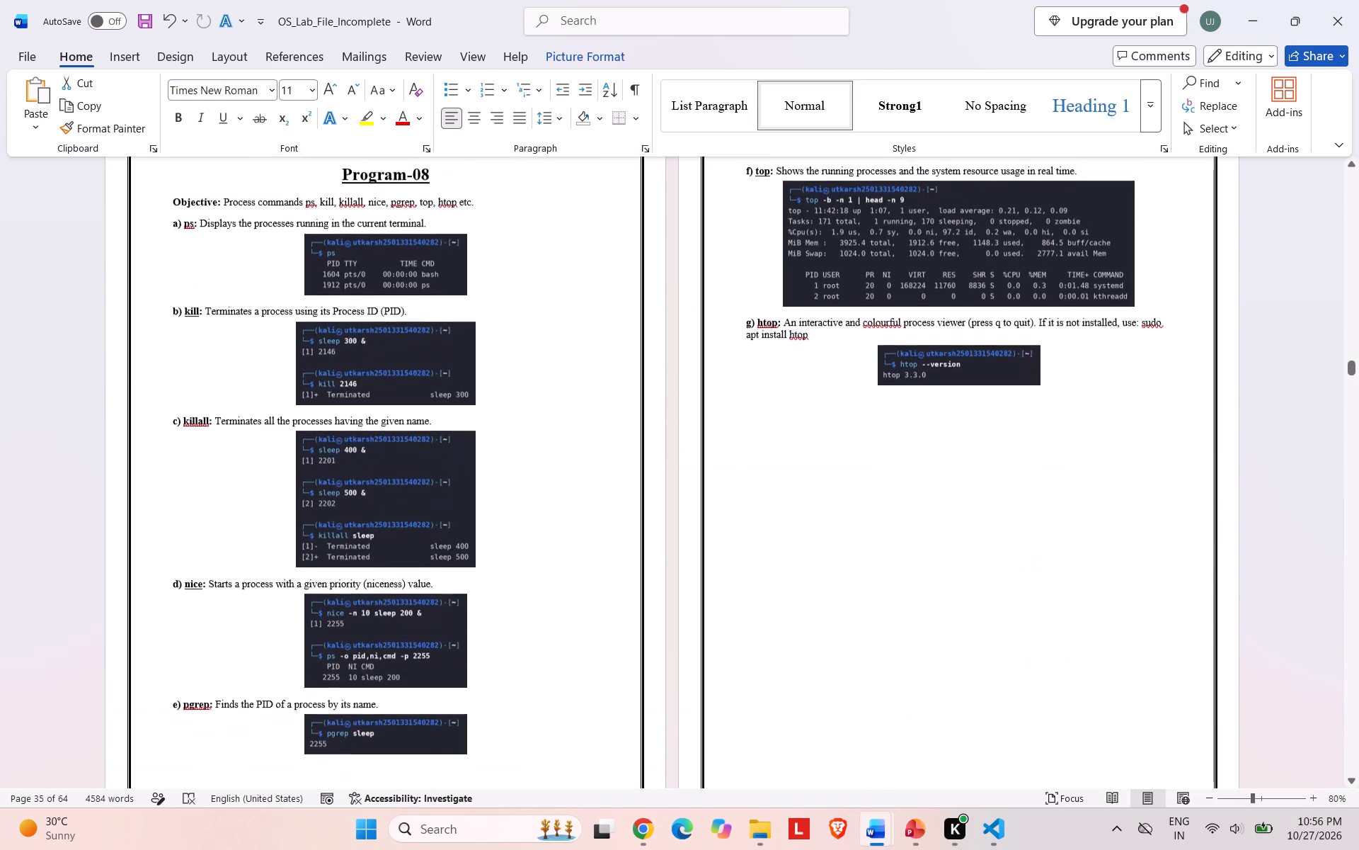
{"action": "scroll", "coordinate": [929, 353], "scroll_direction": "up", "scroll_amount": 4}
{"action": "scroll", "coordinate": [929, 353], "scroll_direction": "down", "scroll_amount": 1}
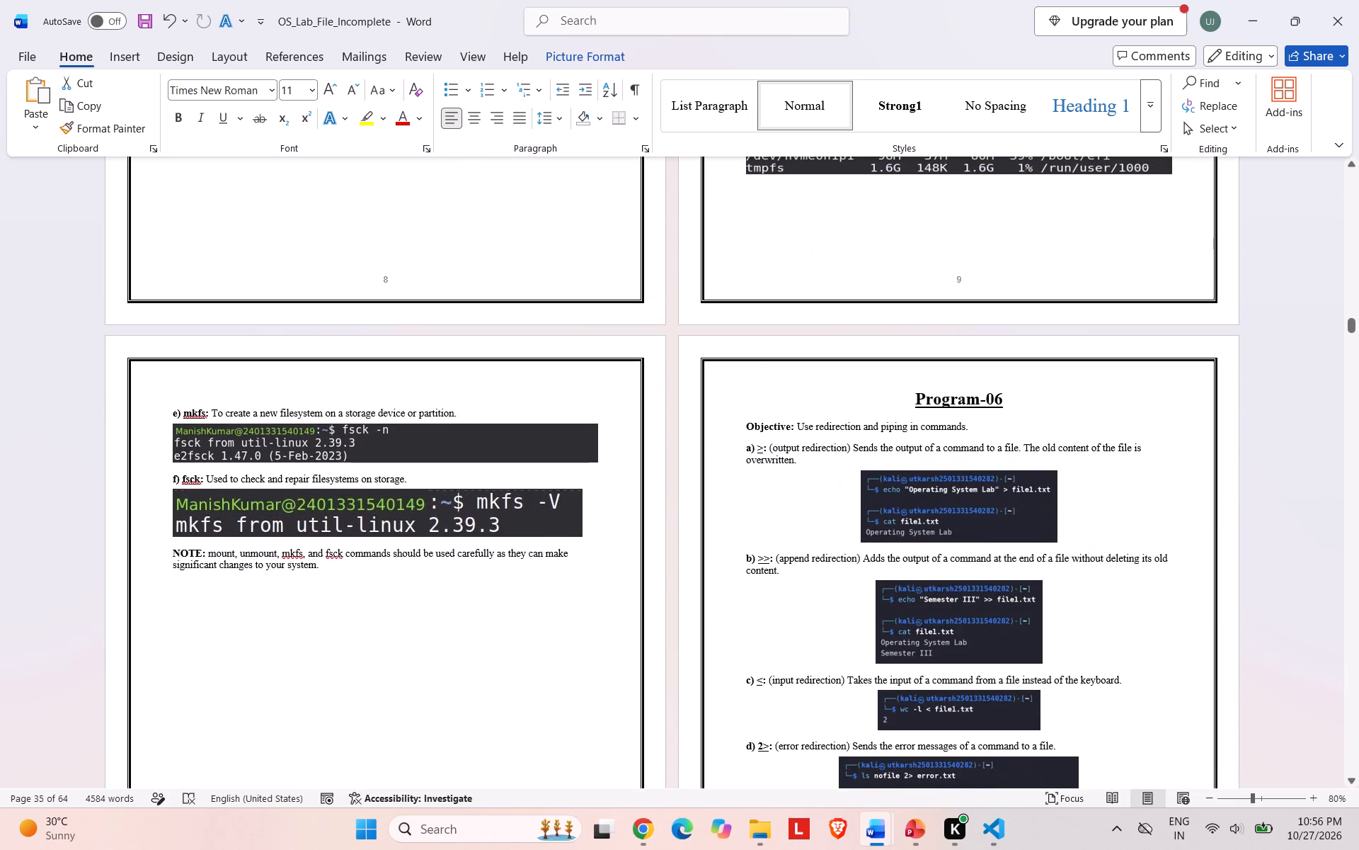
{"action": "scroll", "coordinate": [929, 353], "scroll_direction": "down", "scroll_amount": 3}
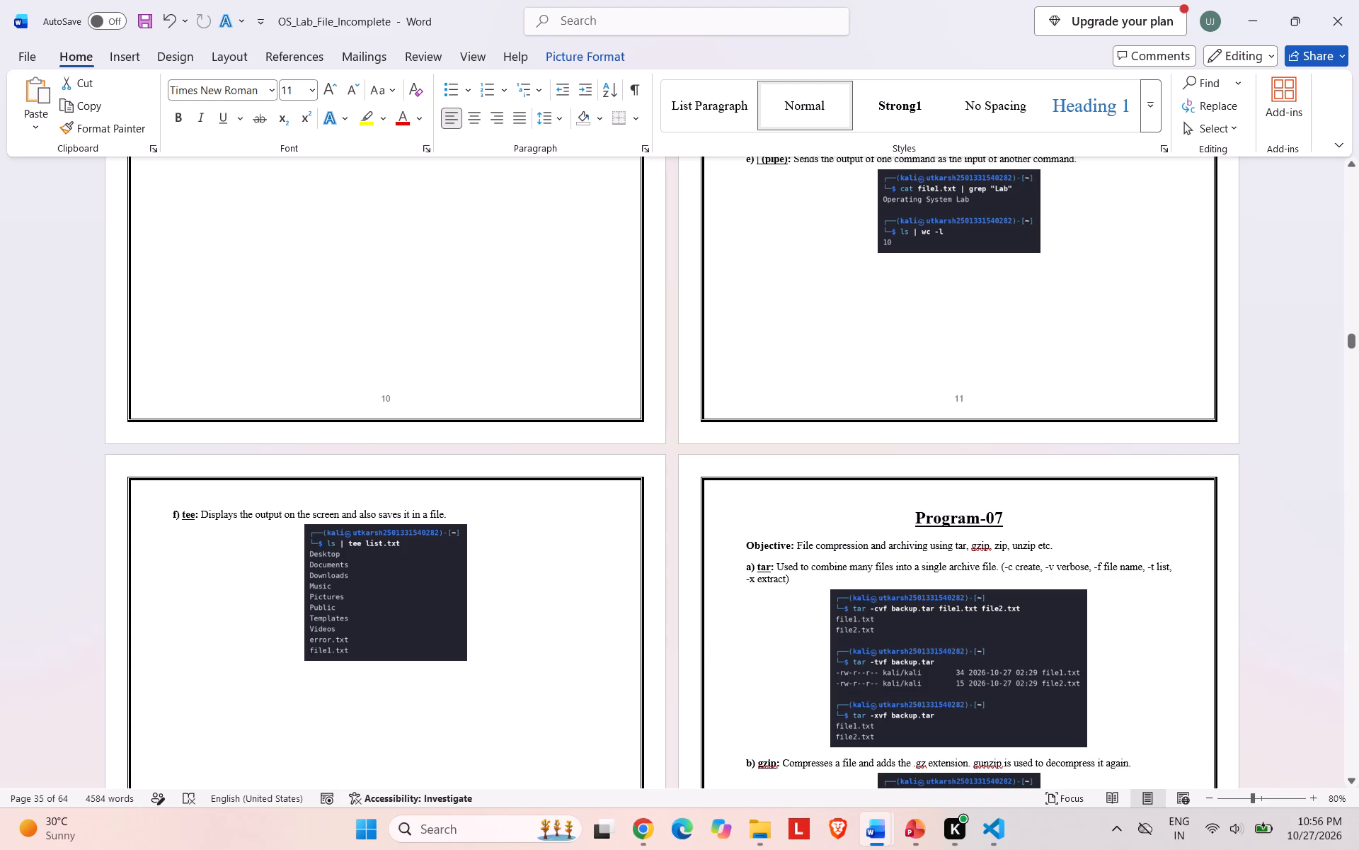
{"action": "scroll", "coordinate": [488, 321], "scroll_direction": "up", "scroll_amount": 12}
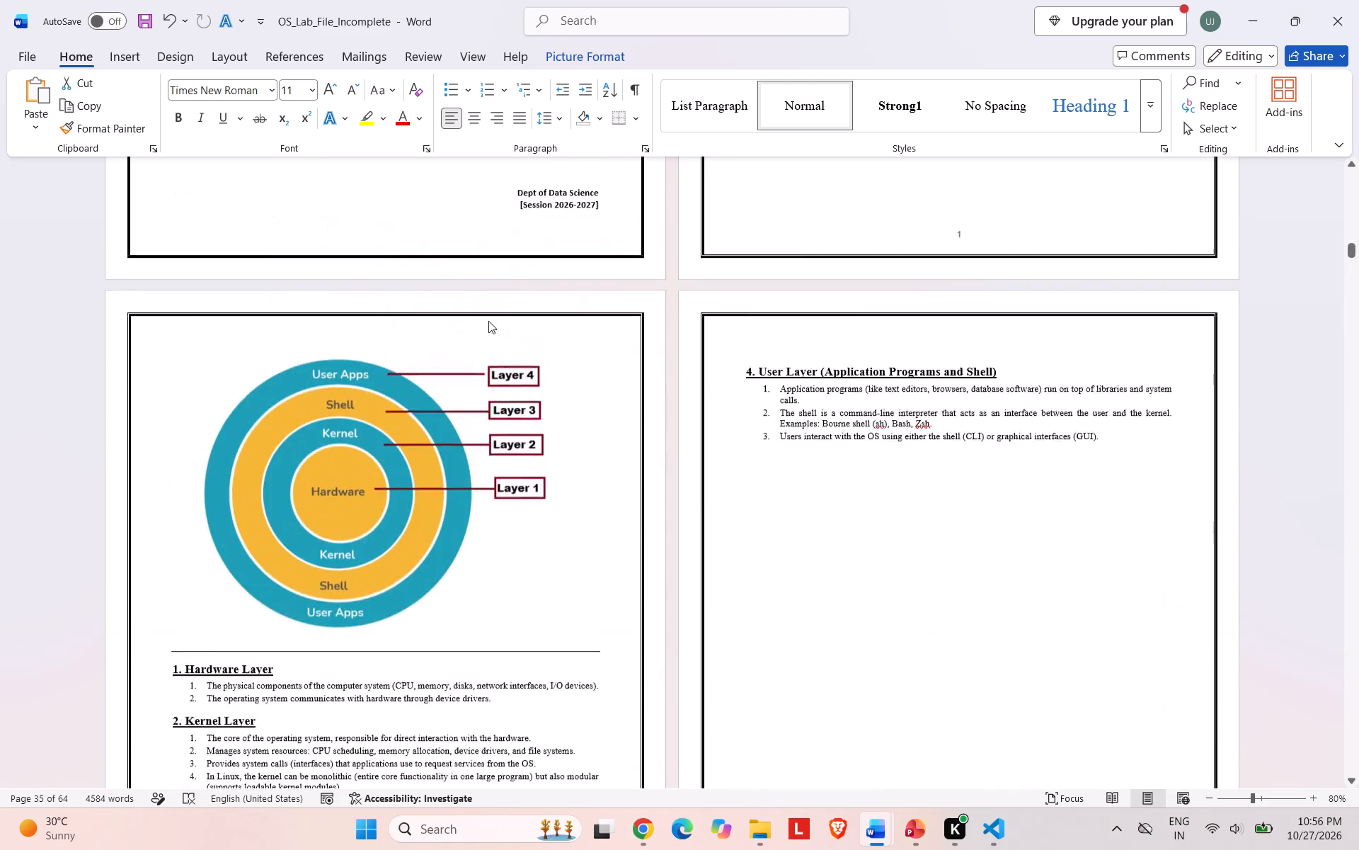
{"action": "scroll", "coordinate": [488, 321], "scroll_direction": "up", "scroll_amount": 8}
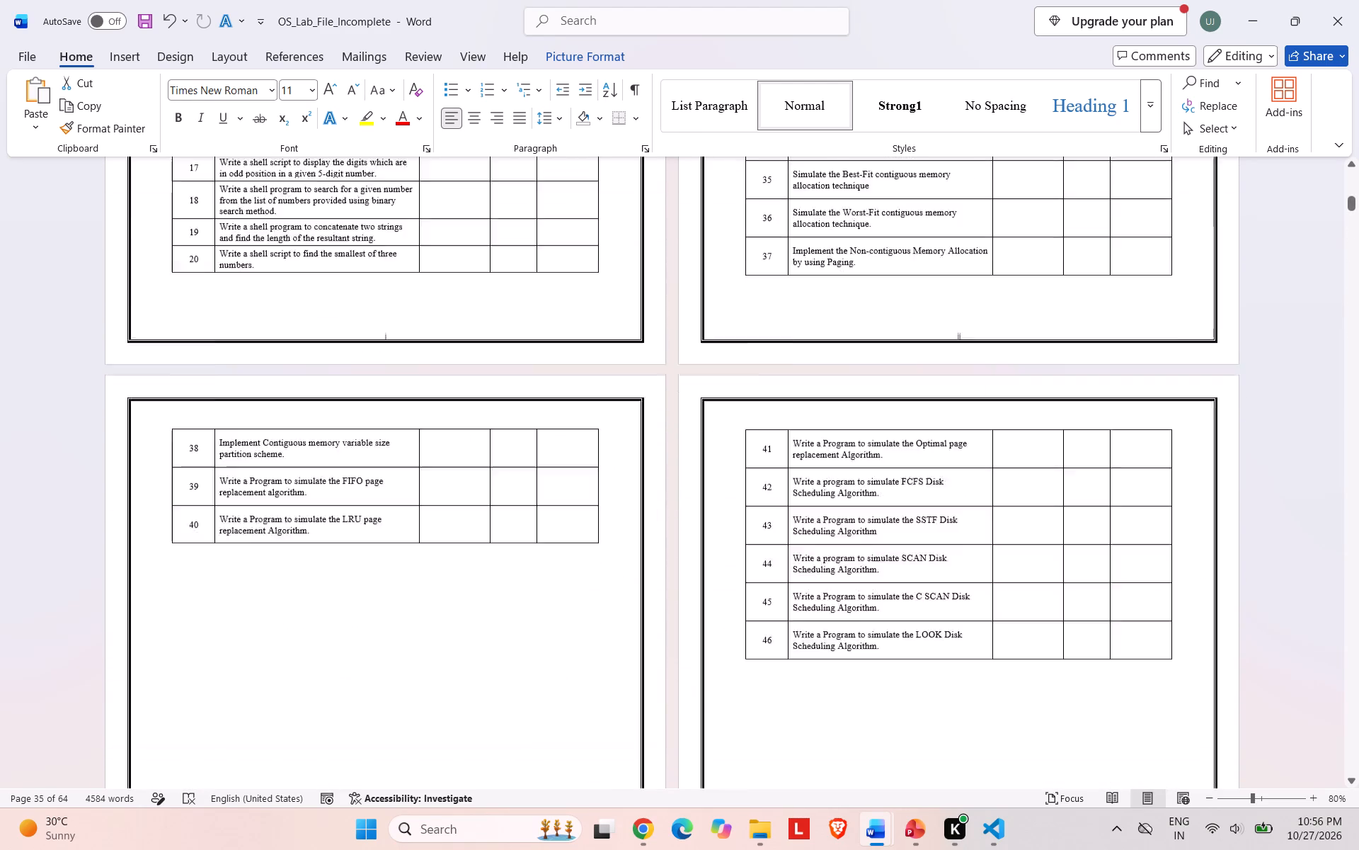
{"action": "scroll", "coordinate": [488, 321], "scroll_direction": "up", "scroll_amount": 1}
{"action": "scroll", "coordinate": [488, 321], "scroll_direction": "down", "scroll_amount": 4}
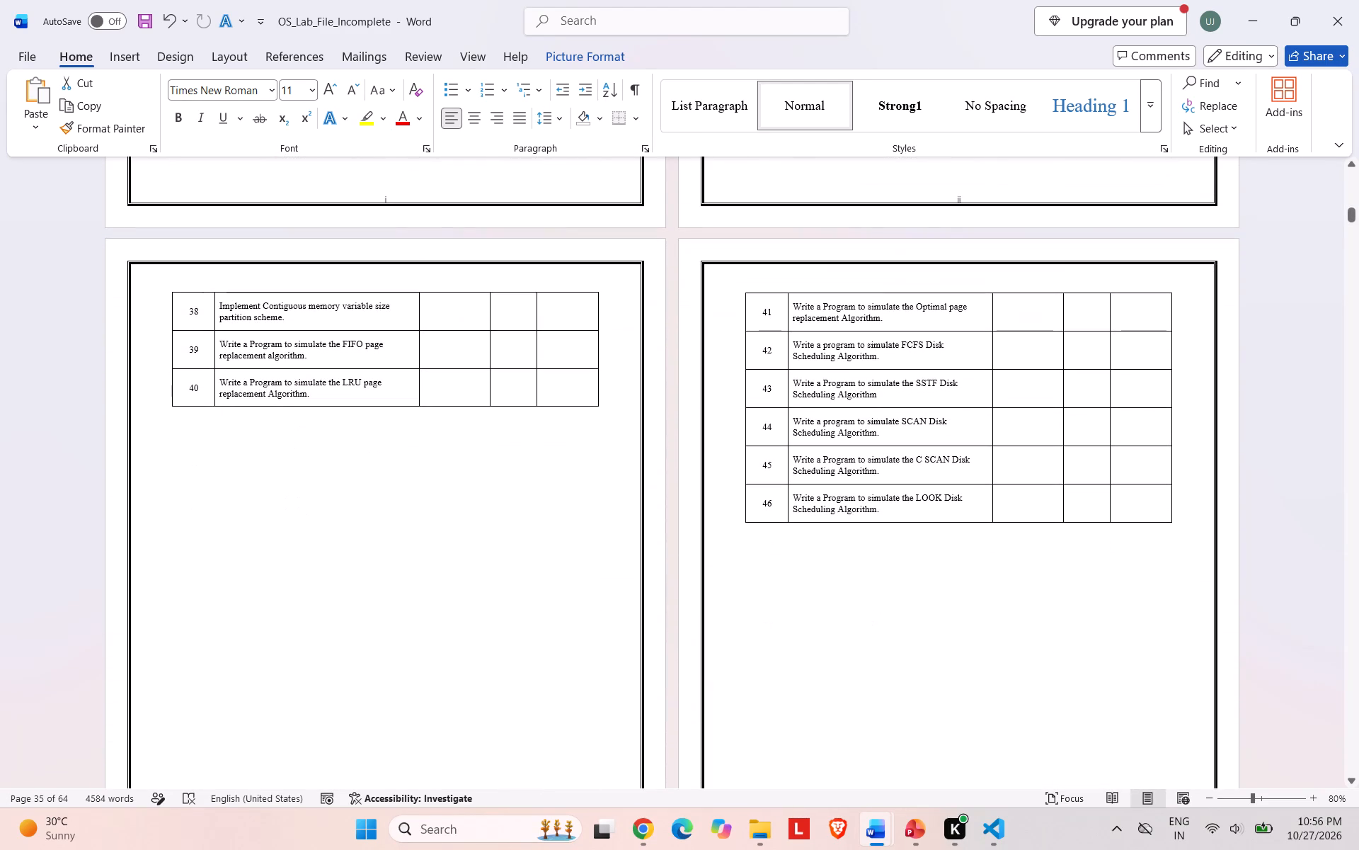
{"action": "scroll", "coordinate": [488, 321], "scroll_direction": "down", "scroll_amount": 2}
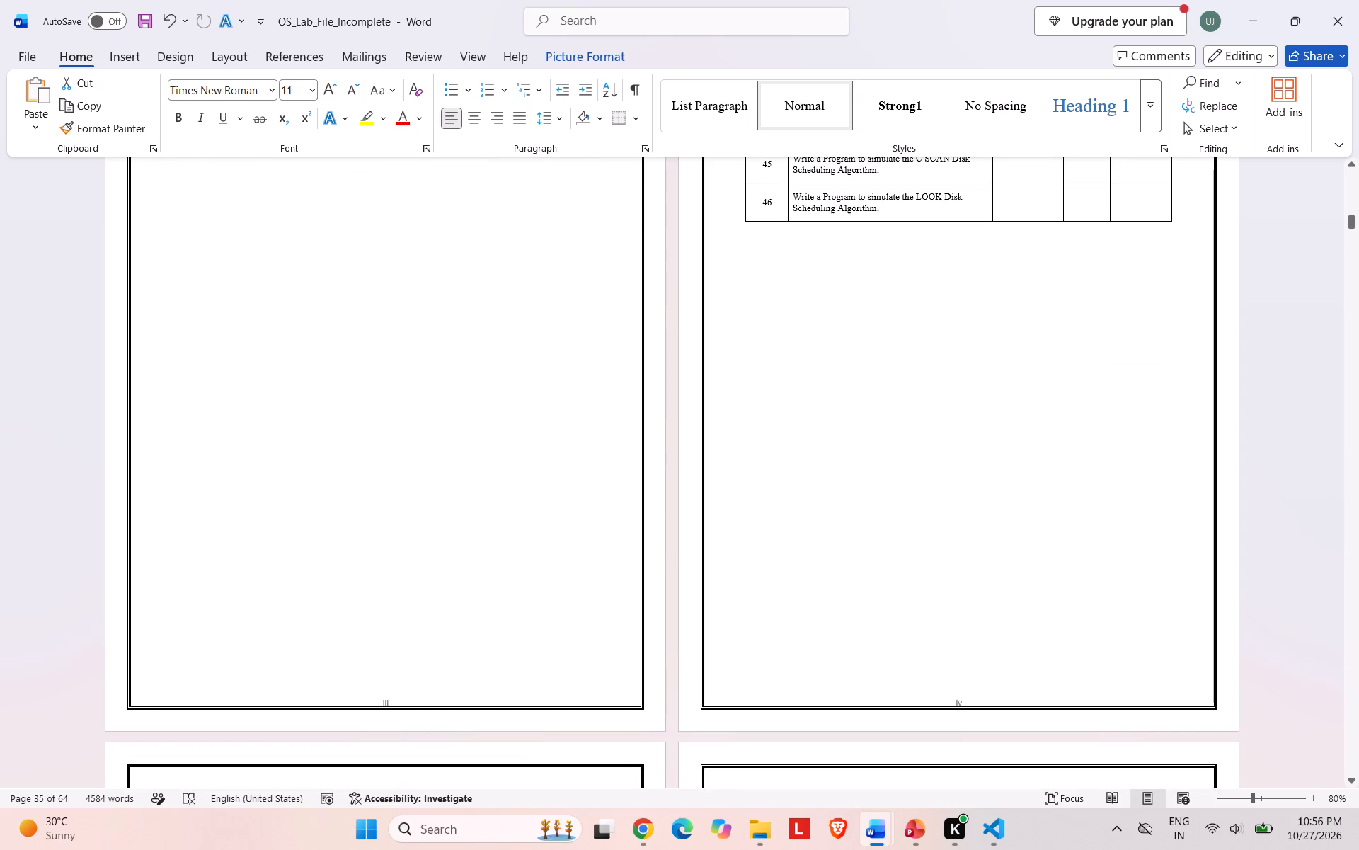
Cut the separate index table listing programs 41 to 46 from page iv.
{"action": "scroll", "coordinate": [488, 321], "scroll_direction": "up", "scroll_amount": 3}
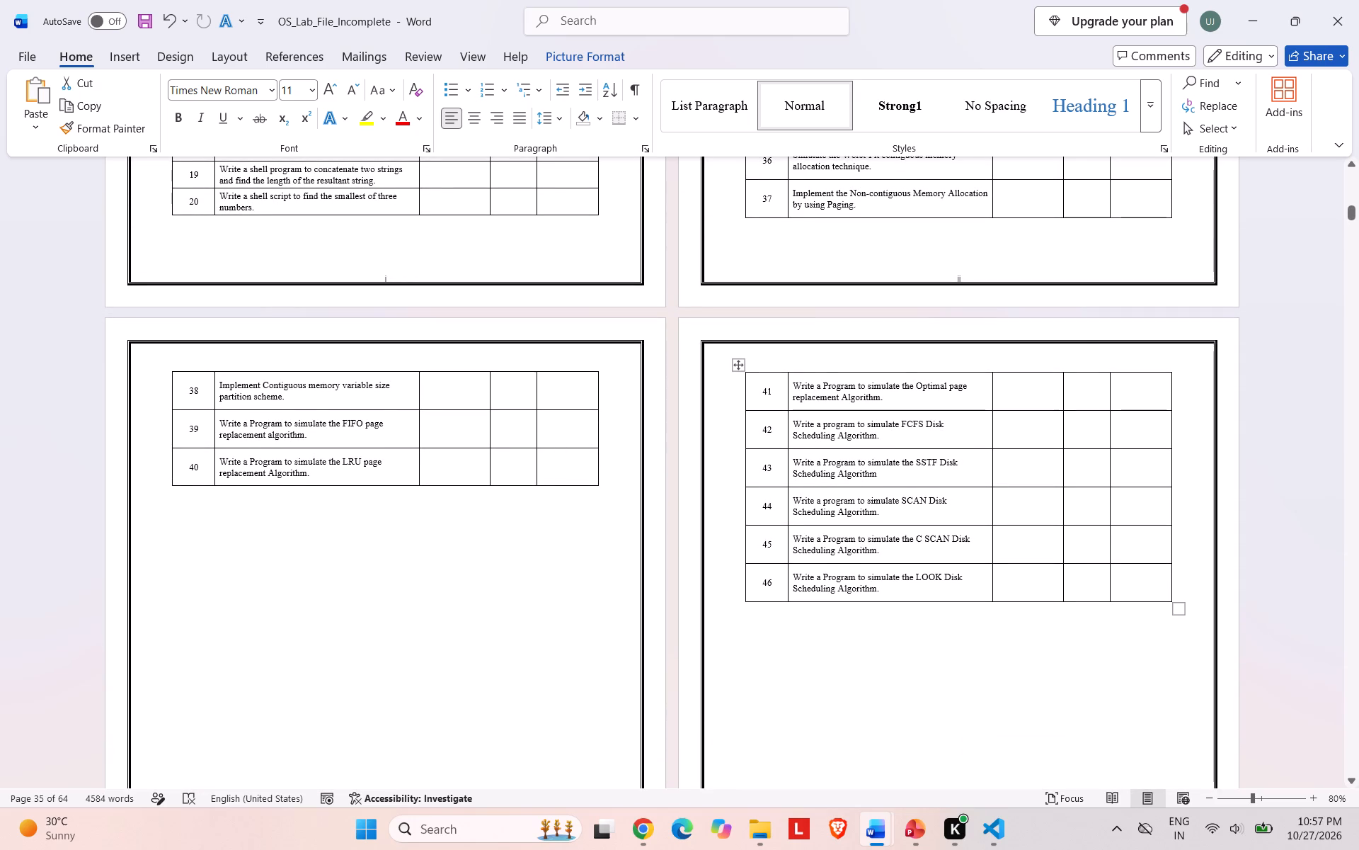
{"action": "left_click", "coordinate": [740, 364]}
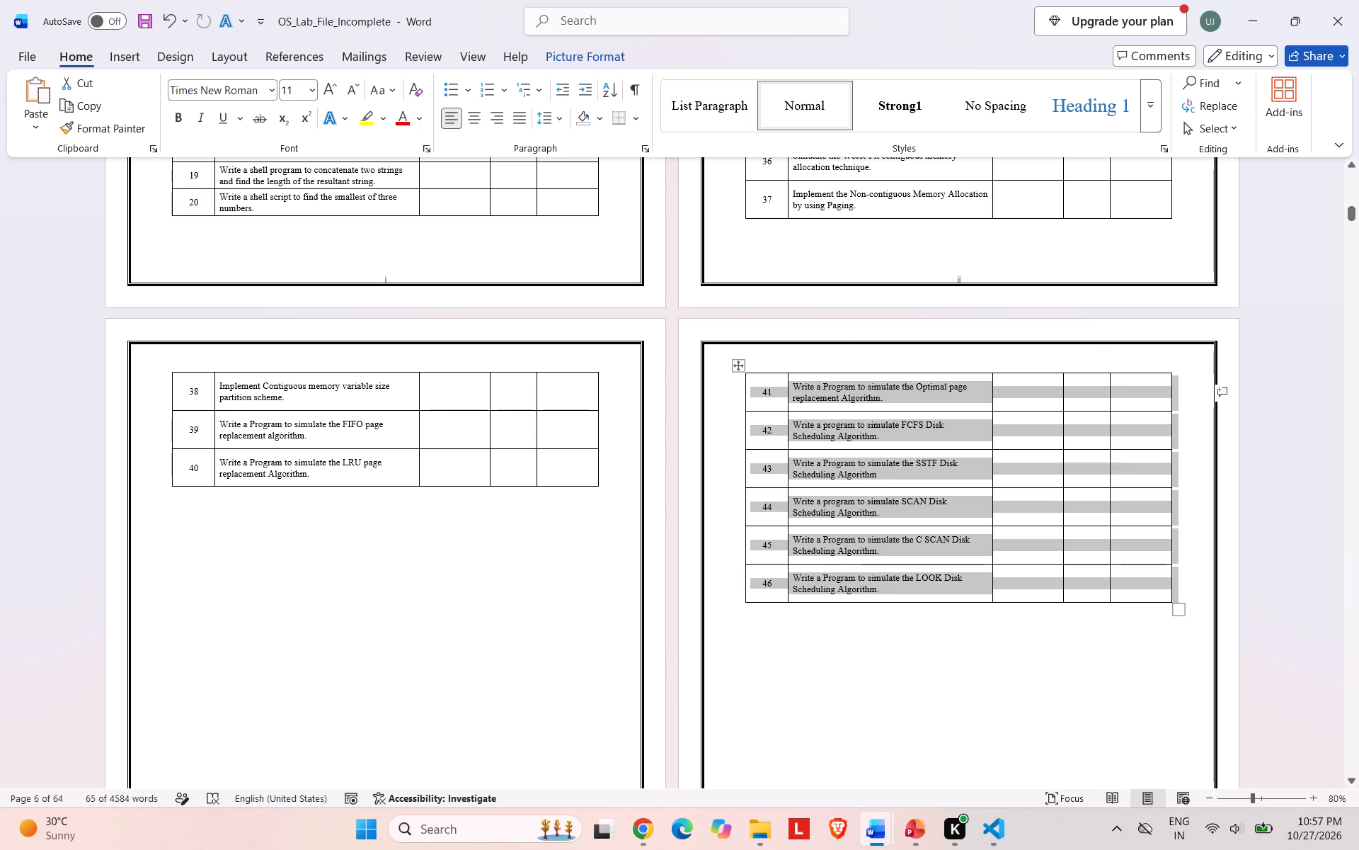
{"action": "key", "text": "ctrl+x"}
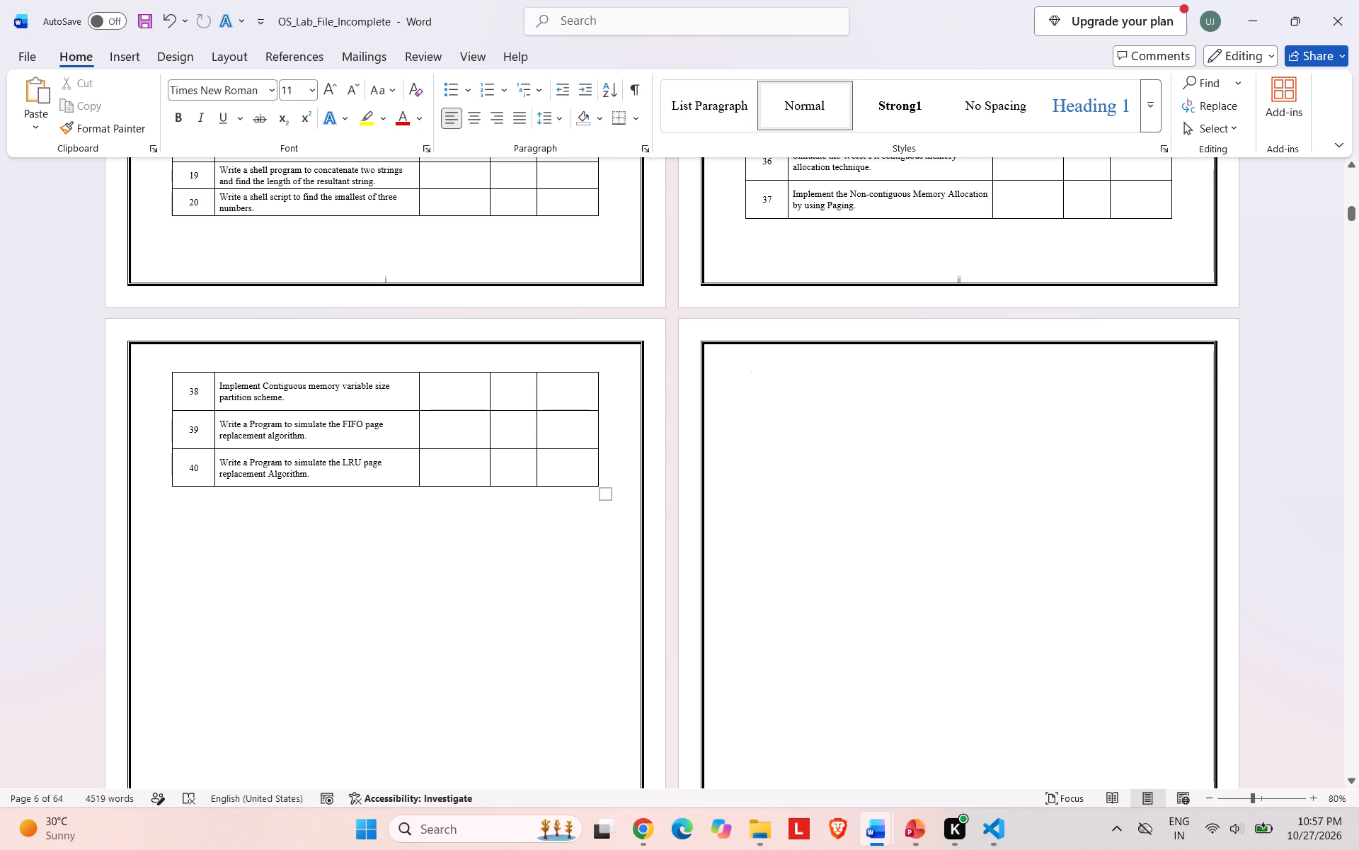
Add an empty row below program 40 at the end of the index table on page iii.
{"action": "left_click", "coordinate": [176, 494]}
{"action": "left_click", "coordinate": [188, 499]}
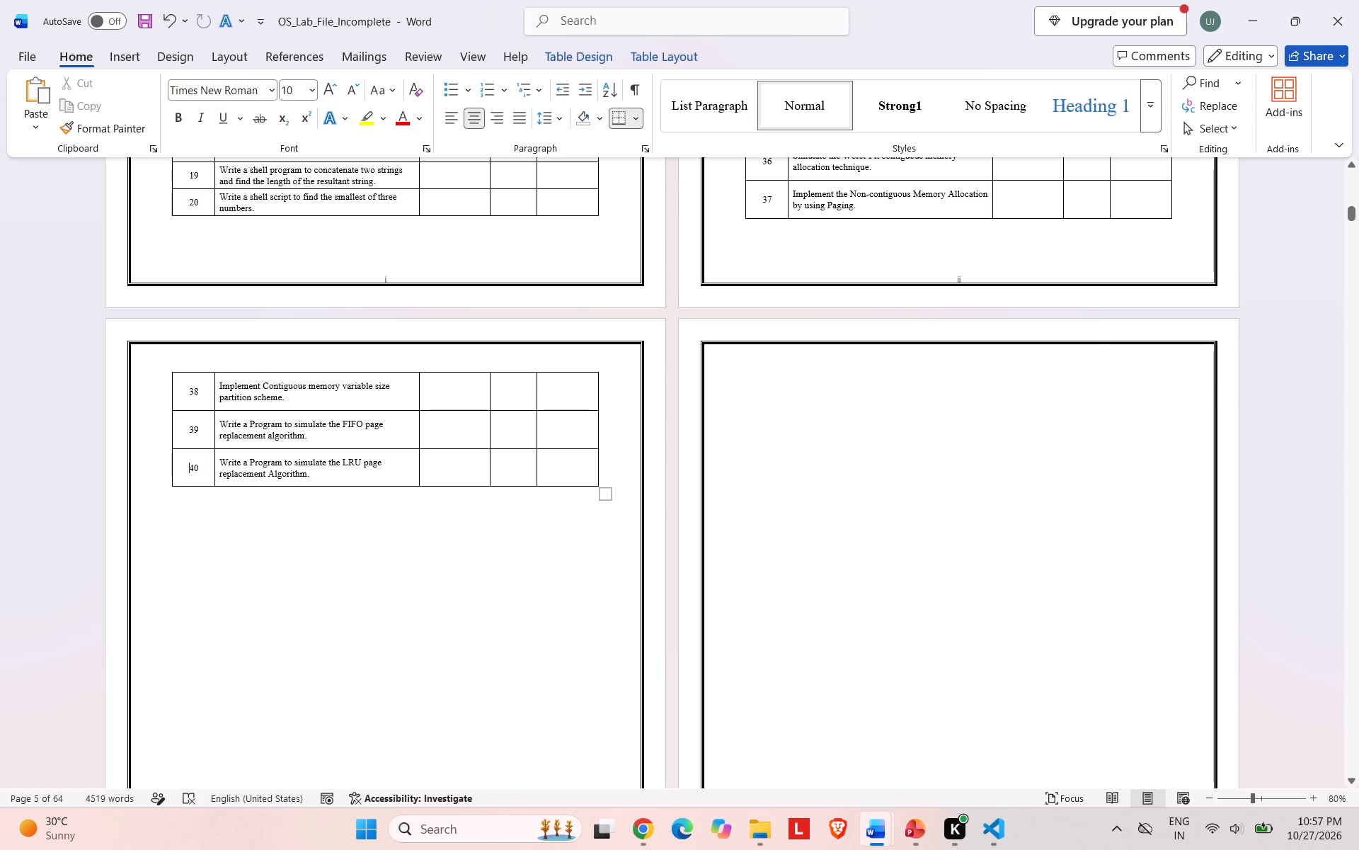
{"action": "left_click", "coordinate": [609, 482]}
{"action": "key", "text": "Return"}
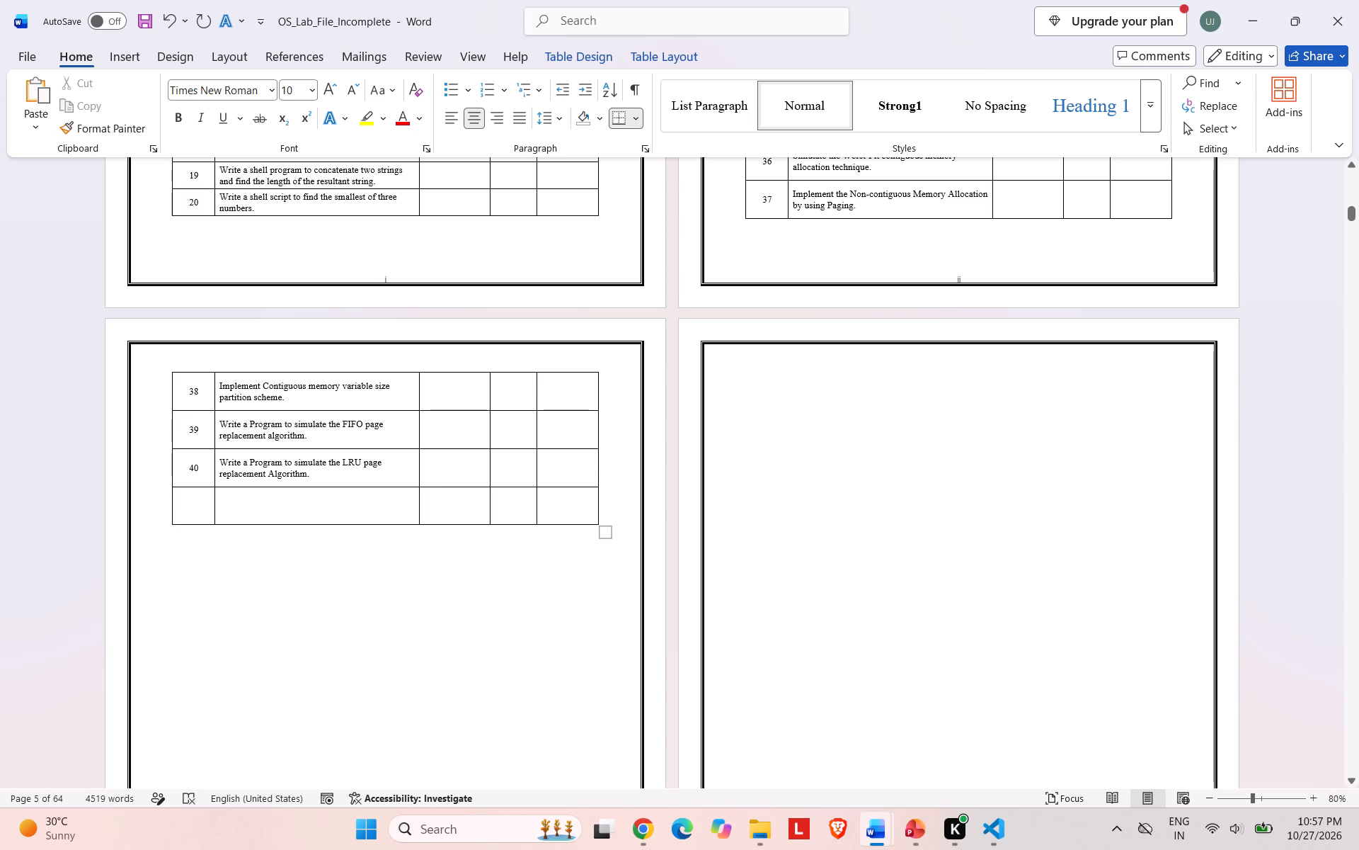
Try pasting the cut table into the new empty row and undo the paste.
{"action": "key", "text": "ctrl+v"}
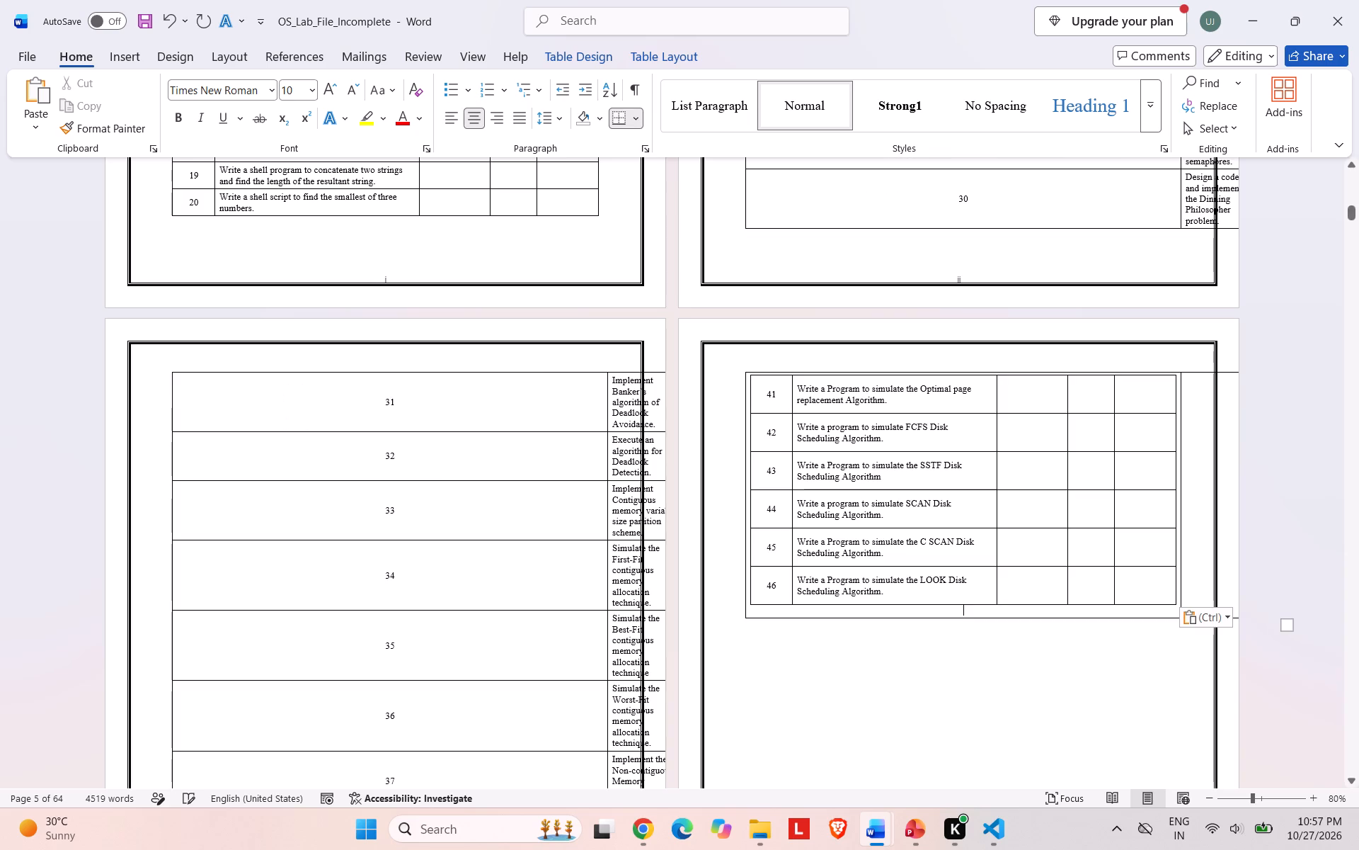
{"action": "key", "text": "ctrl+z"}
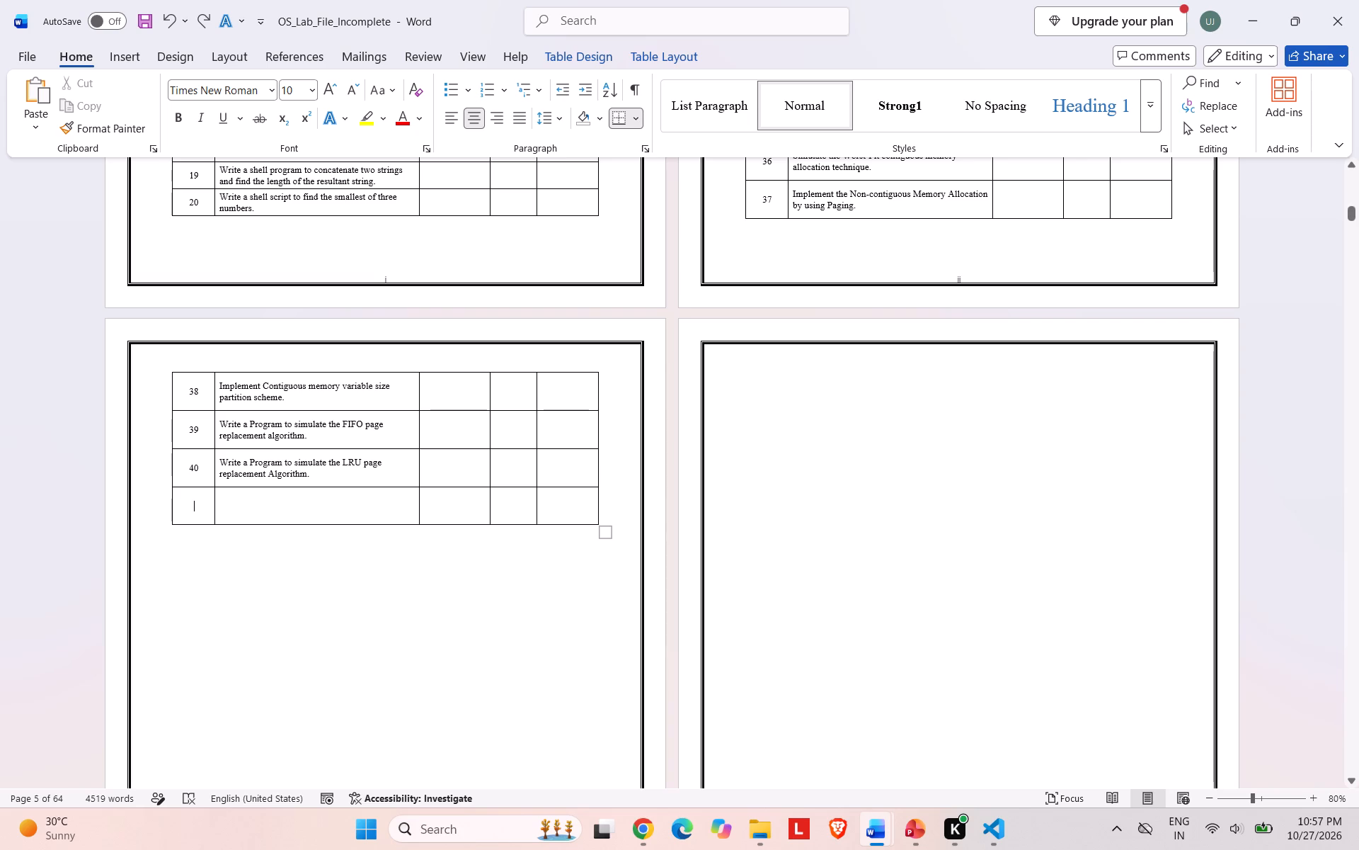
Delete the entire empty row below program 40 in the index table on page iii.
{"action": "left_click", "coordinate": [183, 508]}
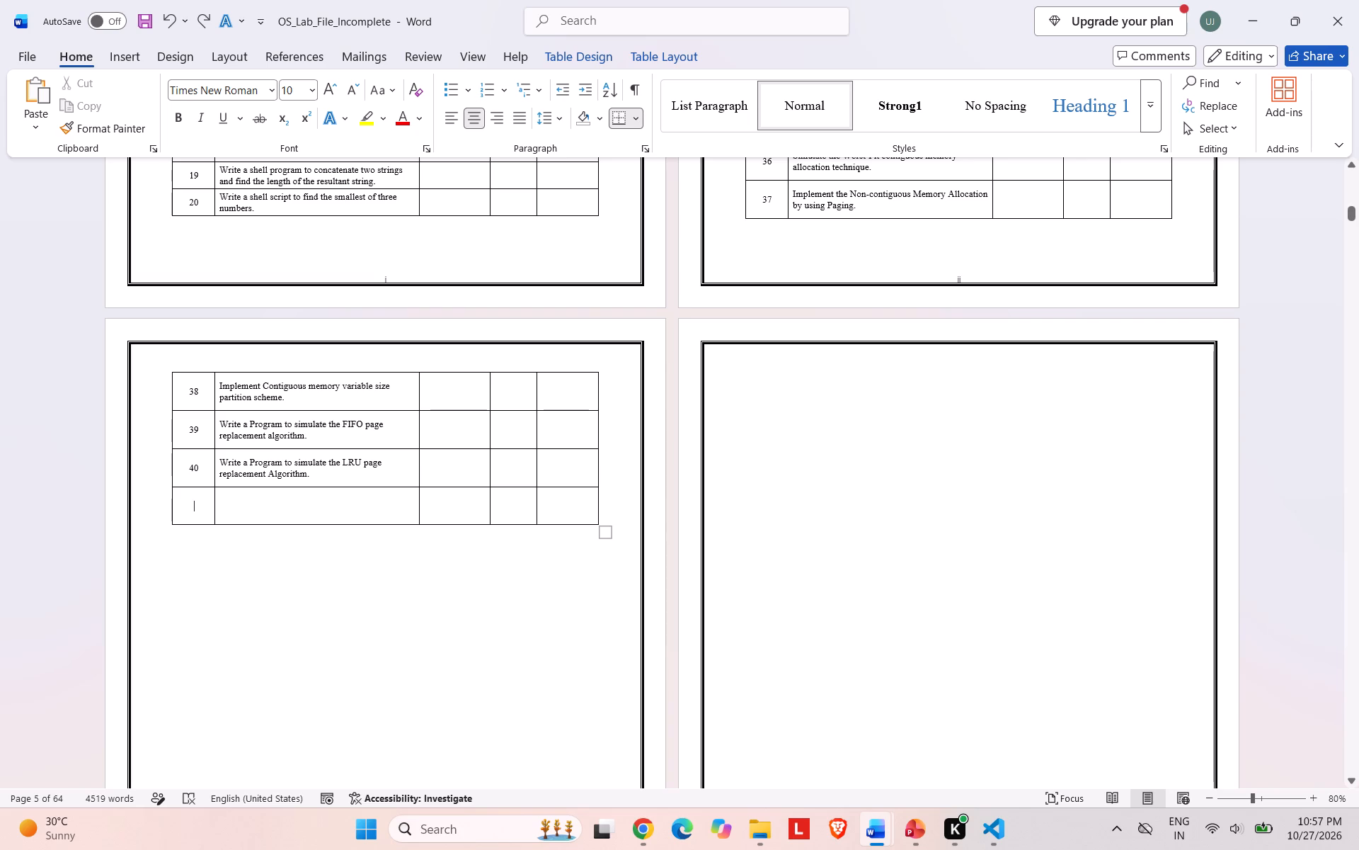
{"action": "right_click", "coordinate": [183, 508]}
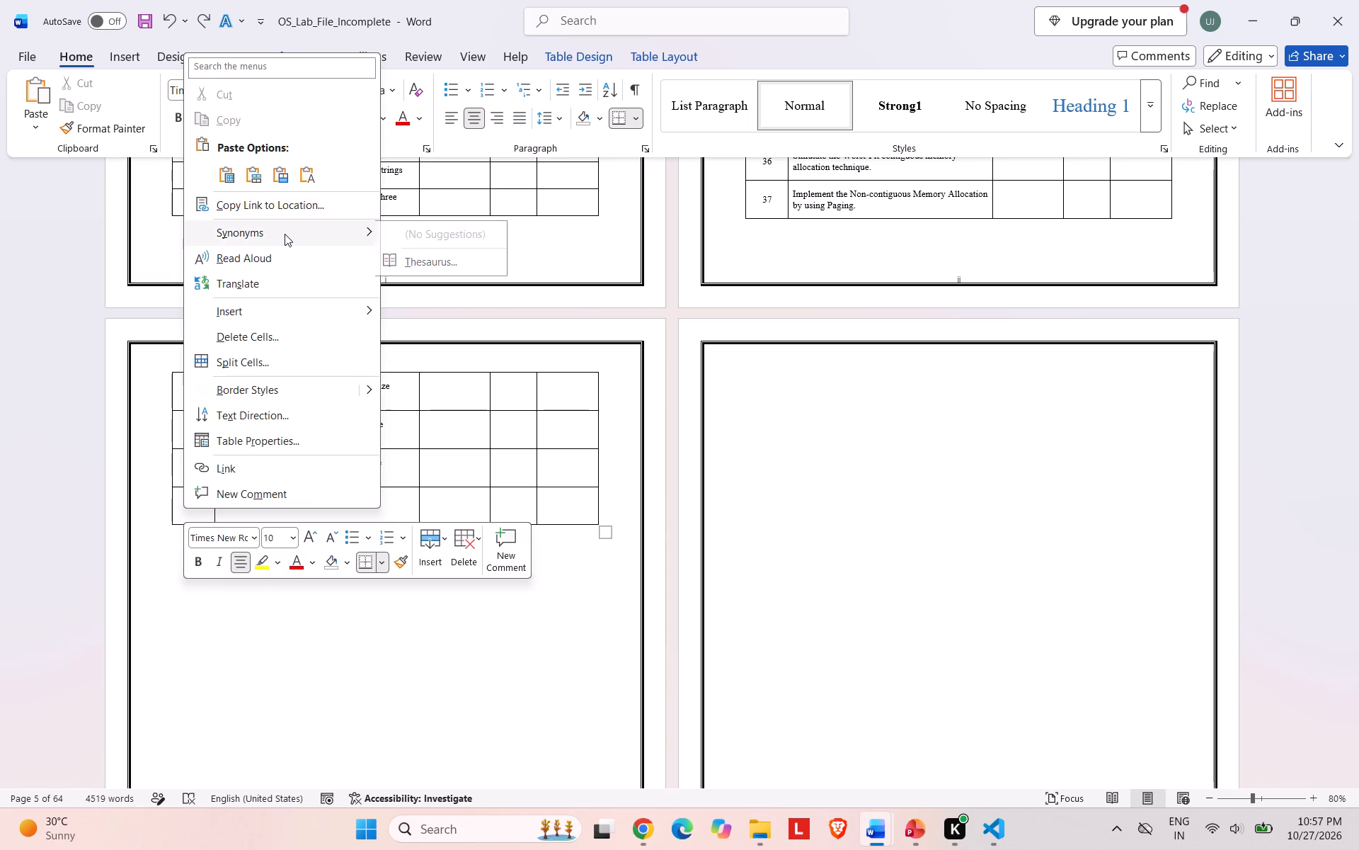
{"action": "left_click", "coordinate": [295, 336]}
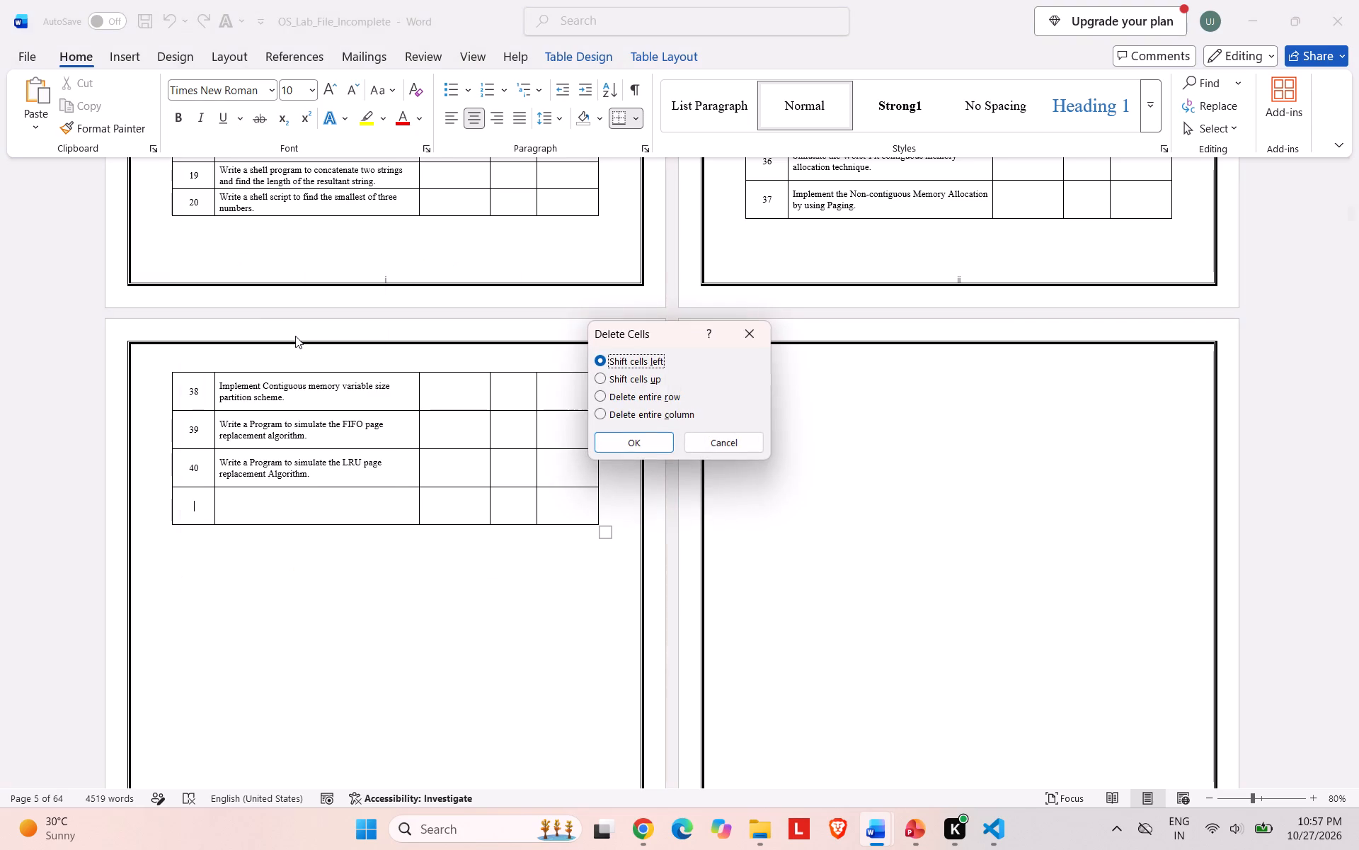
{"action": "left_click", "coordinate": [603, 399]}
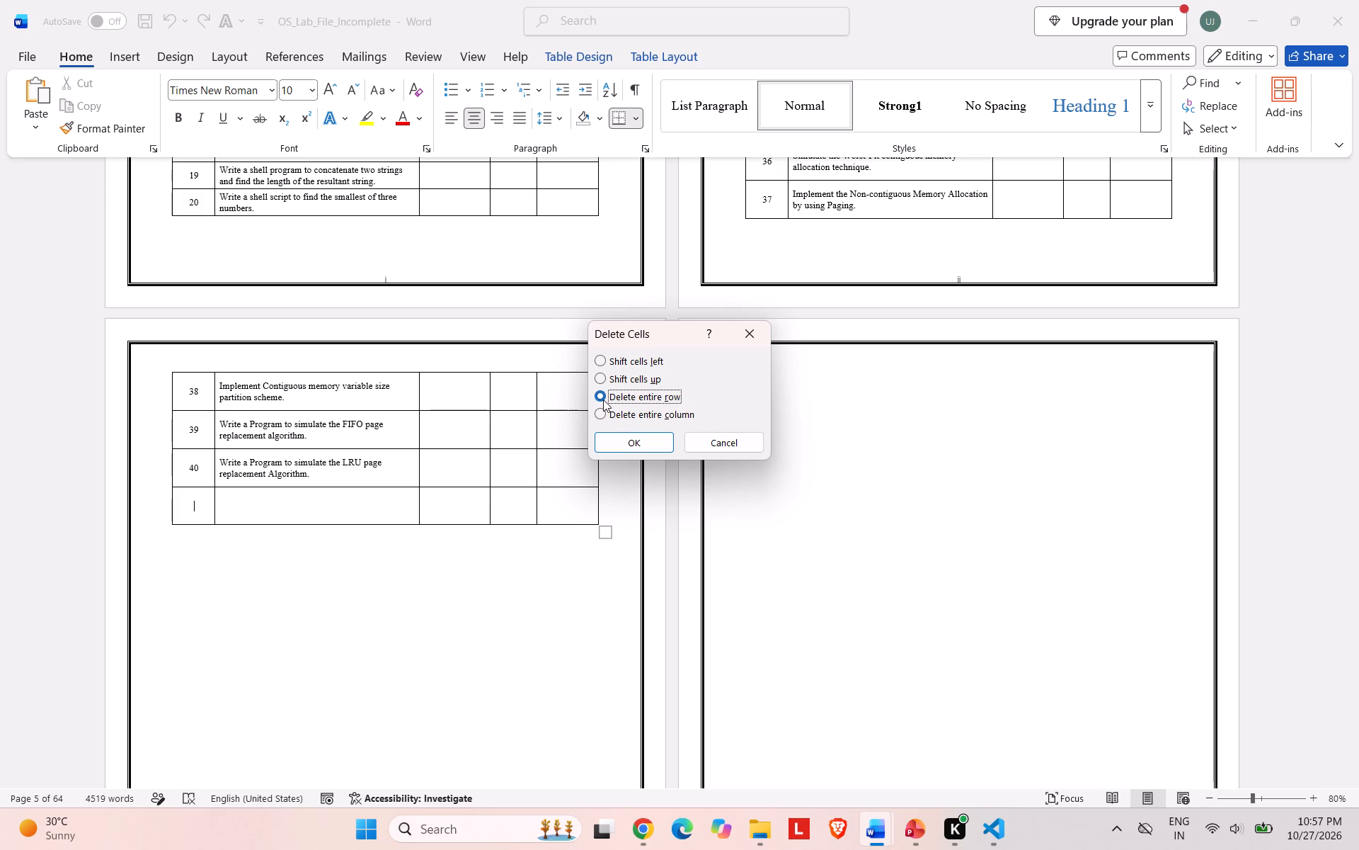
{"action": "left_click", "coordinate": [640, 441]}
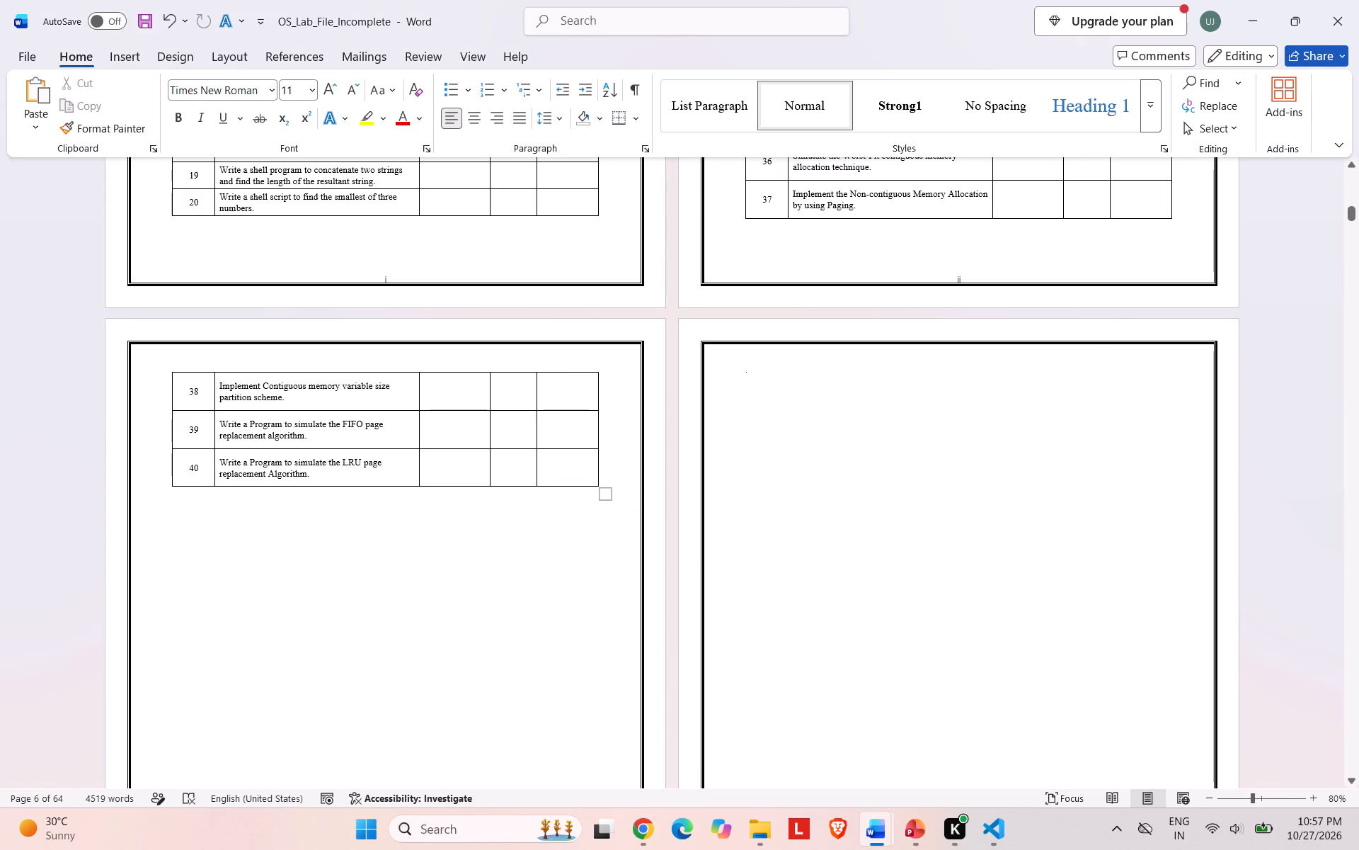
Paste the cut index table of programs 41 to 46 back at the top of the blank page iv.
{"action": "left_click", "coordinate": [179, 497]}
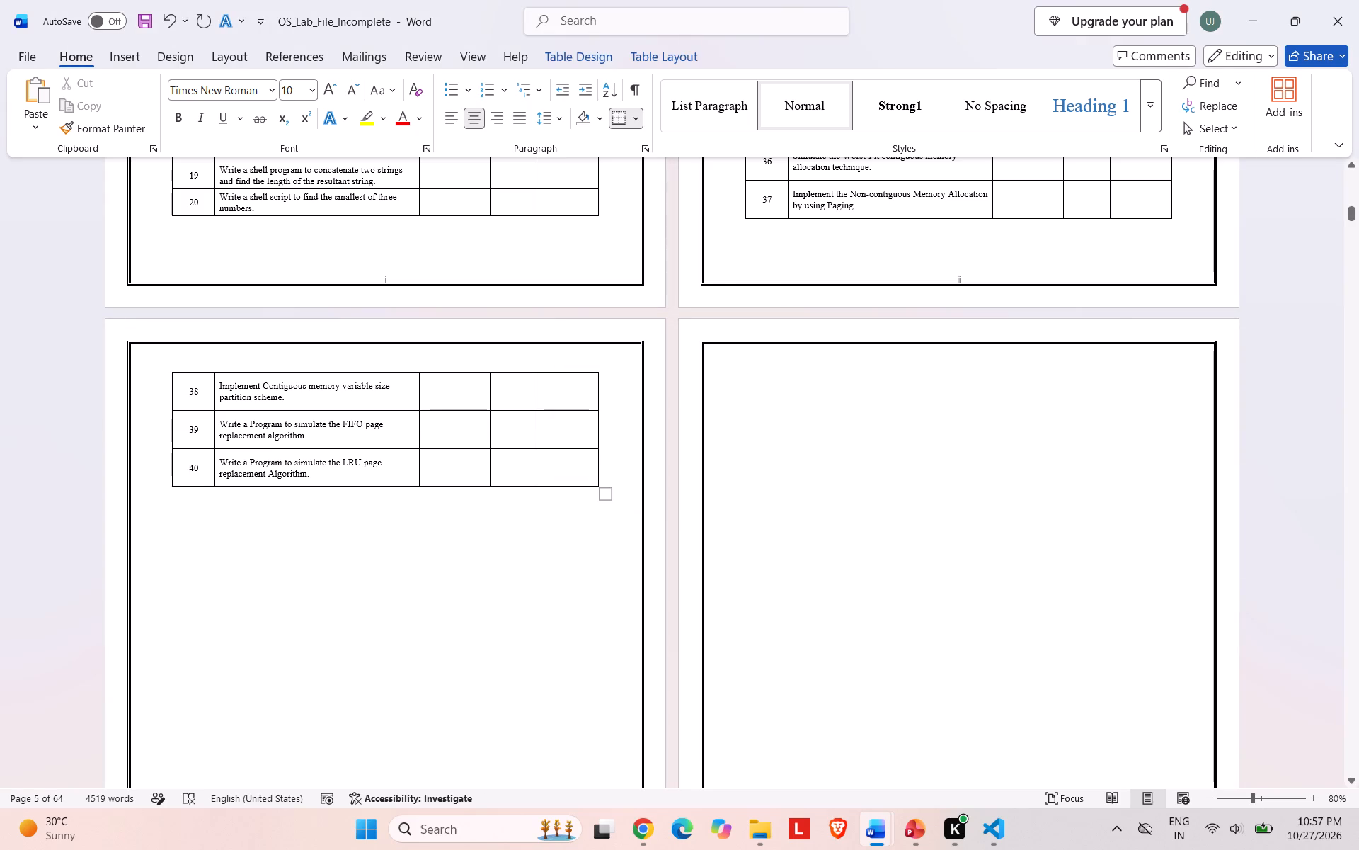
{"action": "left_click", "coordinate": [180, 497]}
{"action": "left_click", "coordinate": [193, 510]}
{"action": "left_click", "coordinate": [624, 482]}
{"action": "key", "text": "Down"}
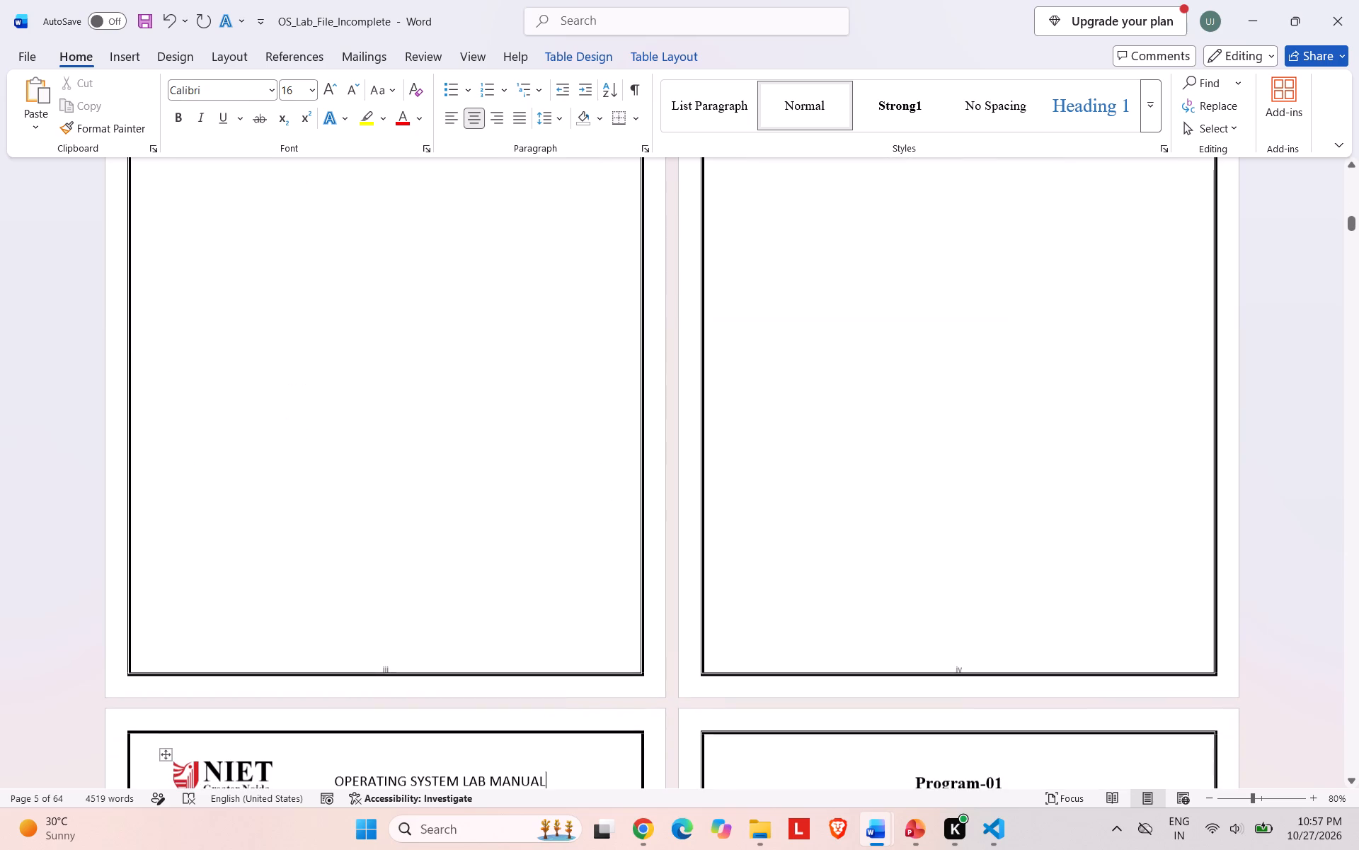
{"action": "scroll", "coordinate": [624, 482], "scroll_direction": "up", "scroll_amount": 1}
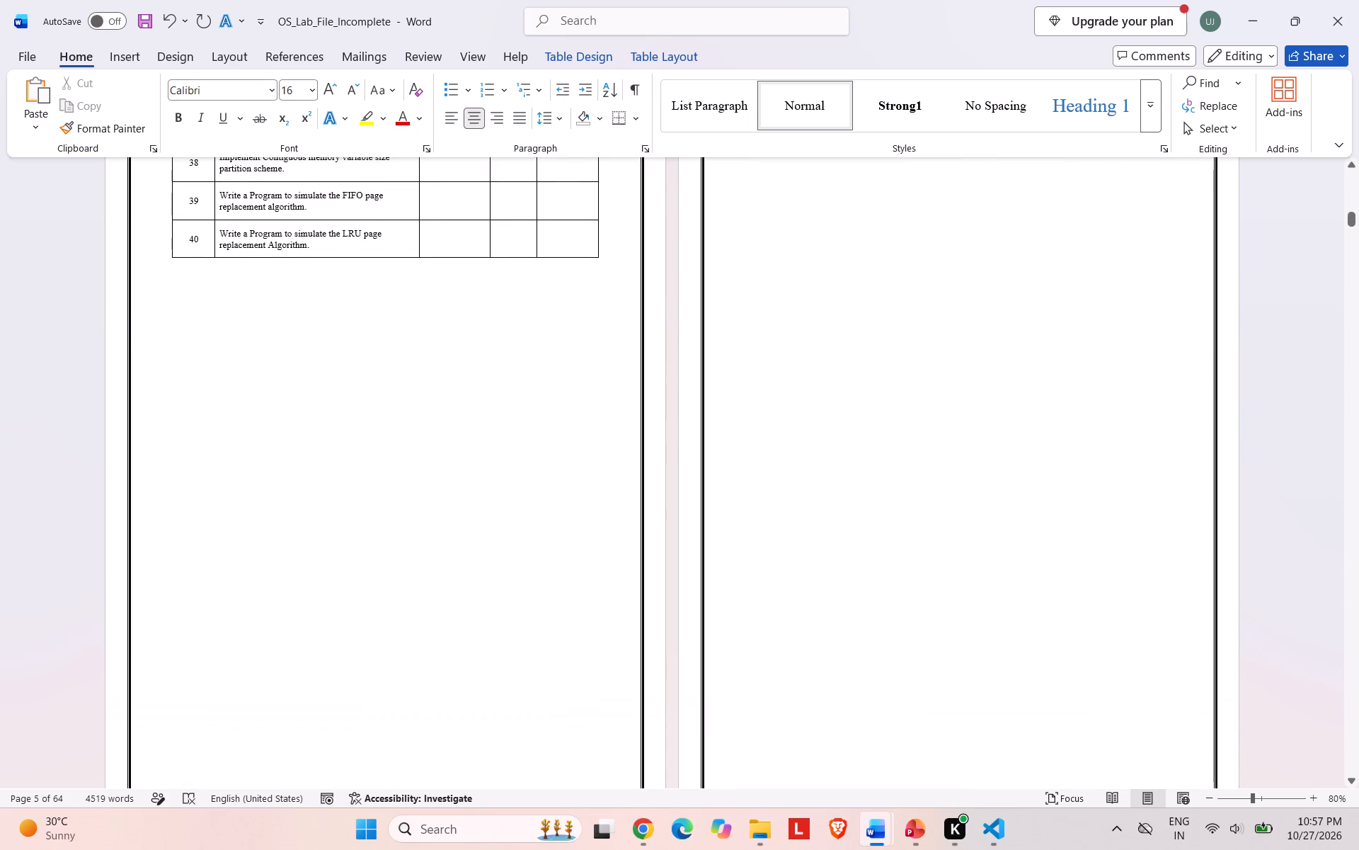
{"action": "scroll", "coordinate": [624, 482], "scroll_direction": "down", "scroll_amount": 3}
{"action": "scroll", "coordinate": [624, 482], "scroll_direction": "up", "scroll_amount": 1}
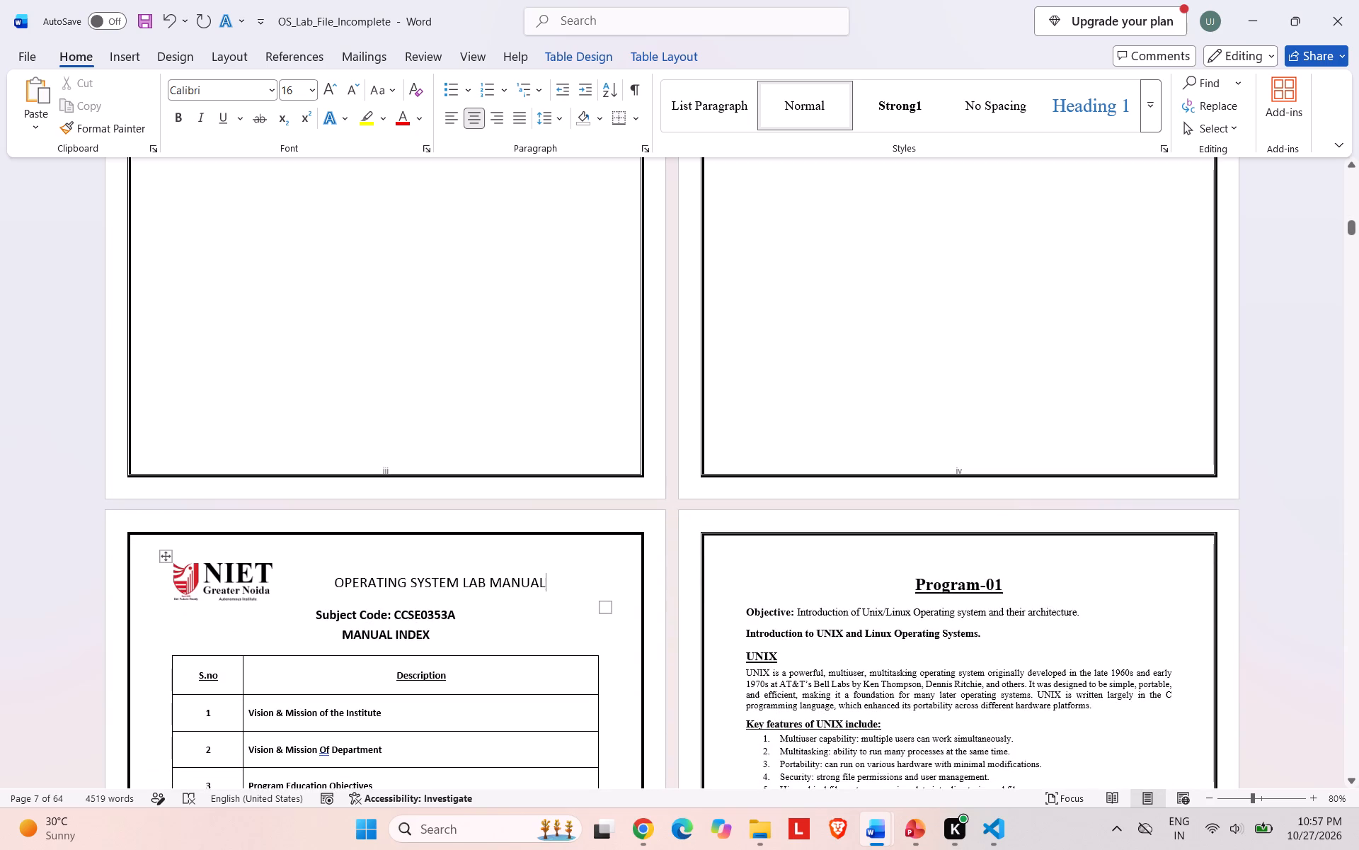
{"action": "scroll", "coordinate": [624, 482], "scroll_direction": "up", "scroll_amount": 3}
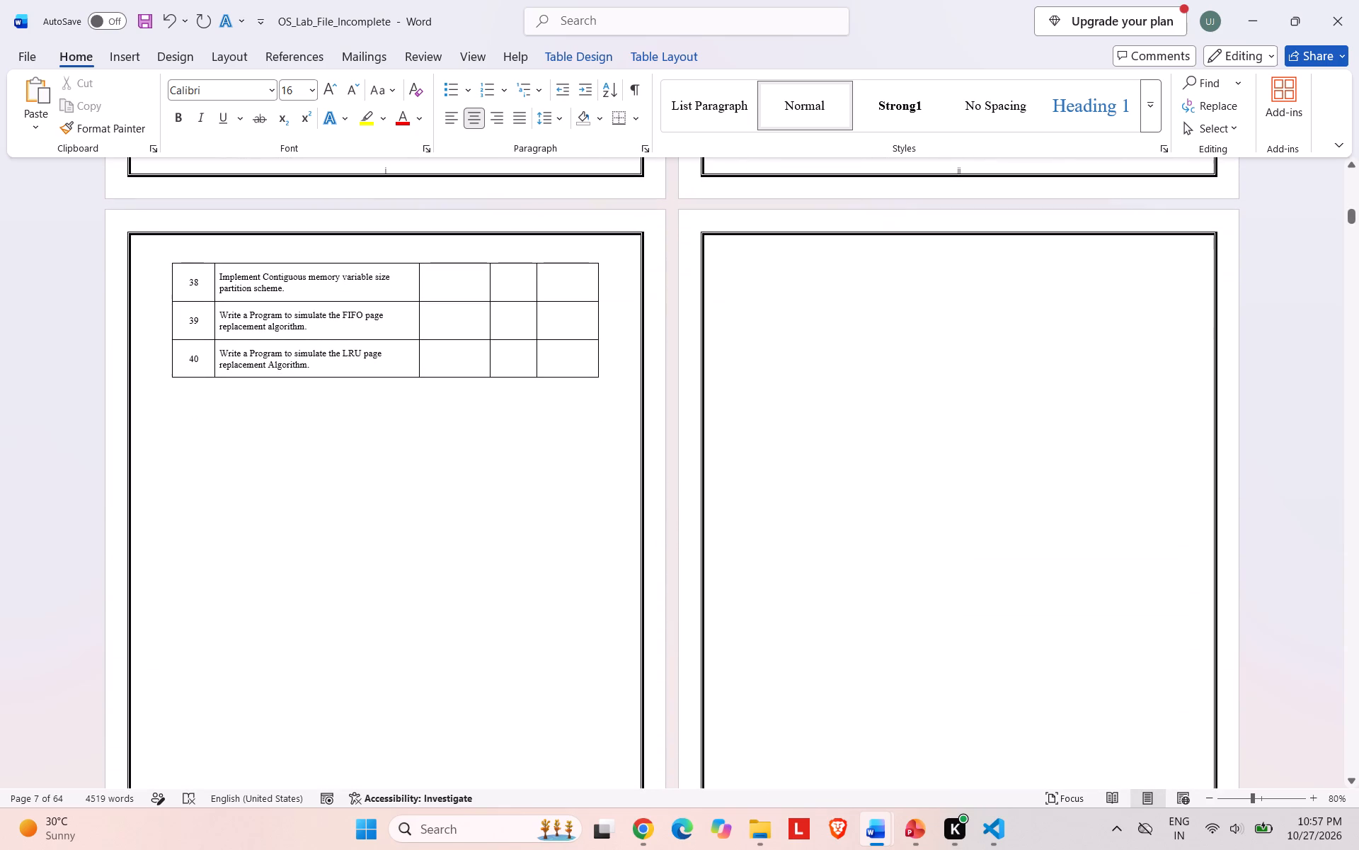
{"action": "left_click", "coordinate": [309, 417]}
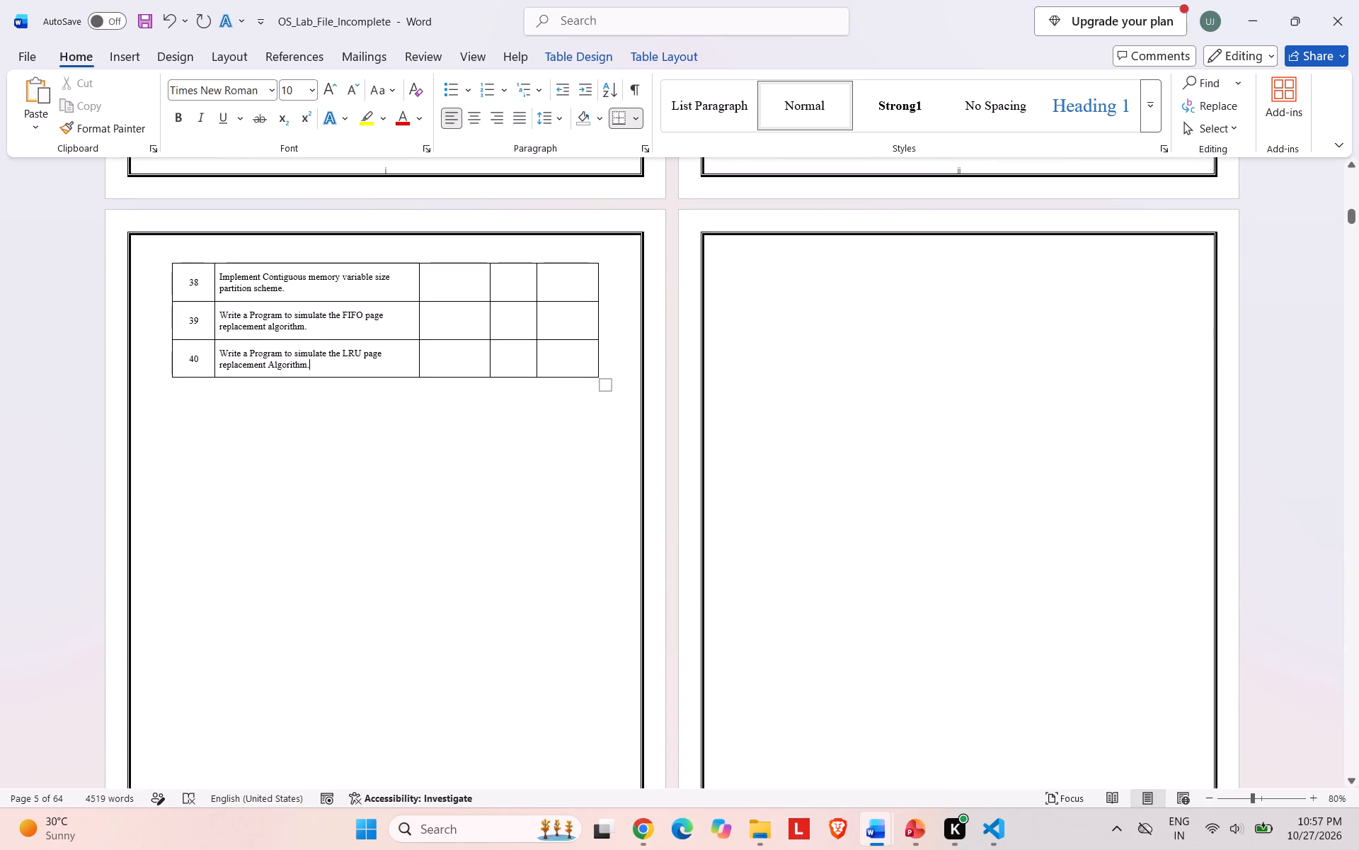
{"action": "left_click", "coordinate": [798, 278]}
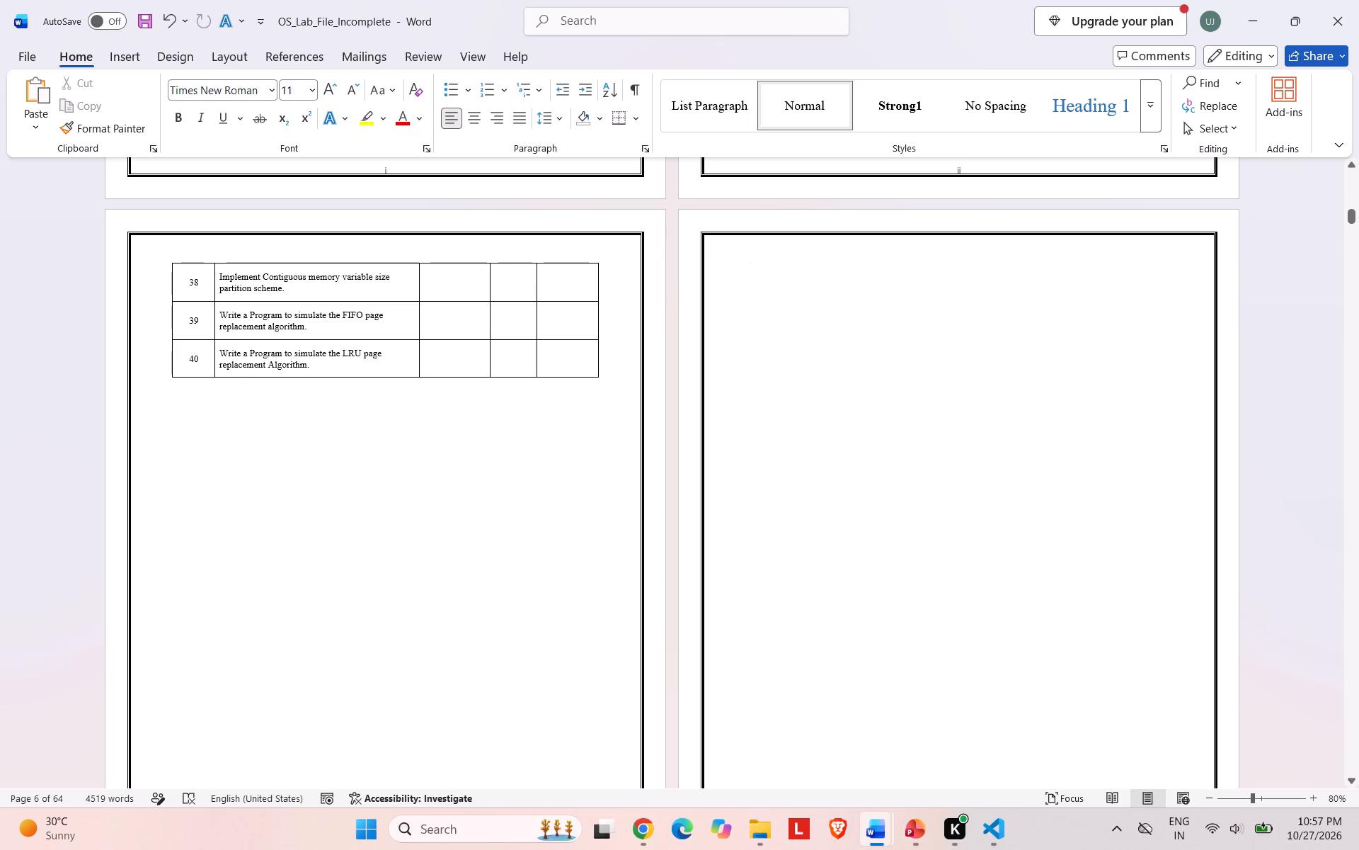
{"action": "key", "text": "ctrl+v"}
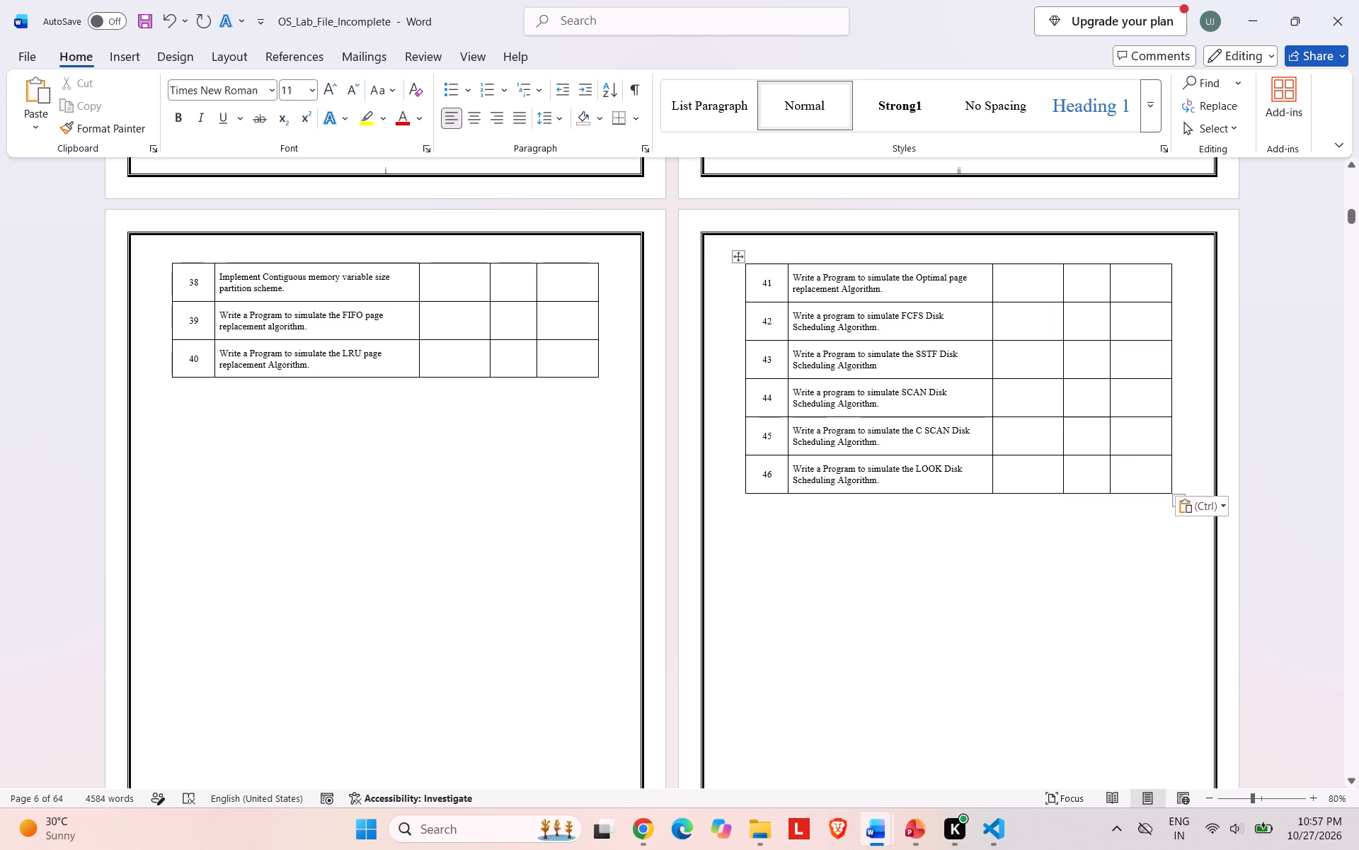
Add six empty rows below program 40 at the end of the index table on page iii.
{"action": "left_click", "coordinate": [565, 365]}
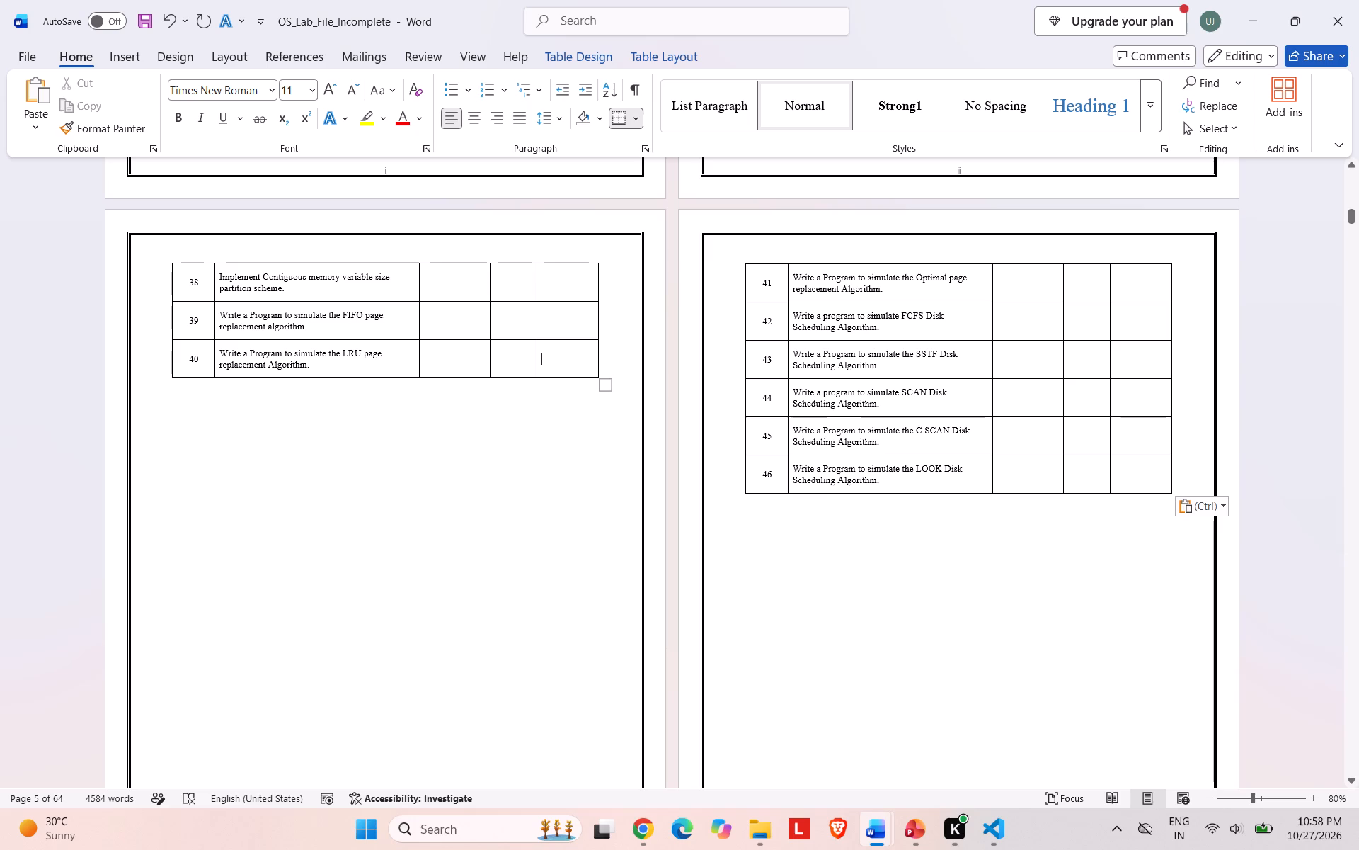
{"action": "key", "text": "Return"}
{"action": "key", "text": "Tab"}
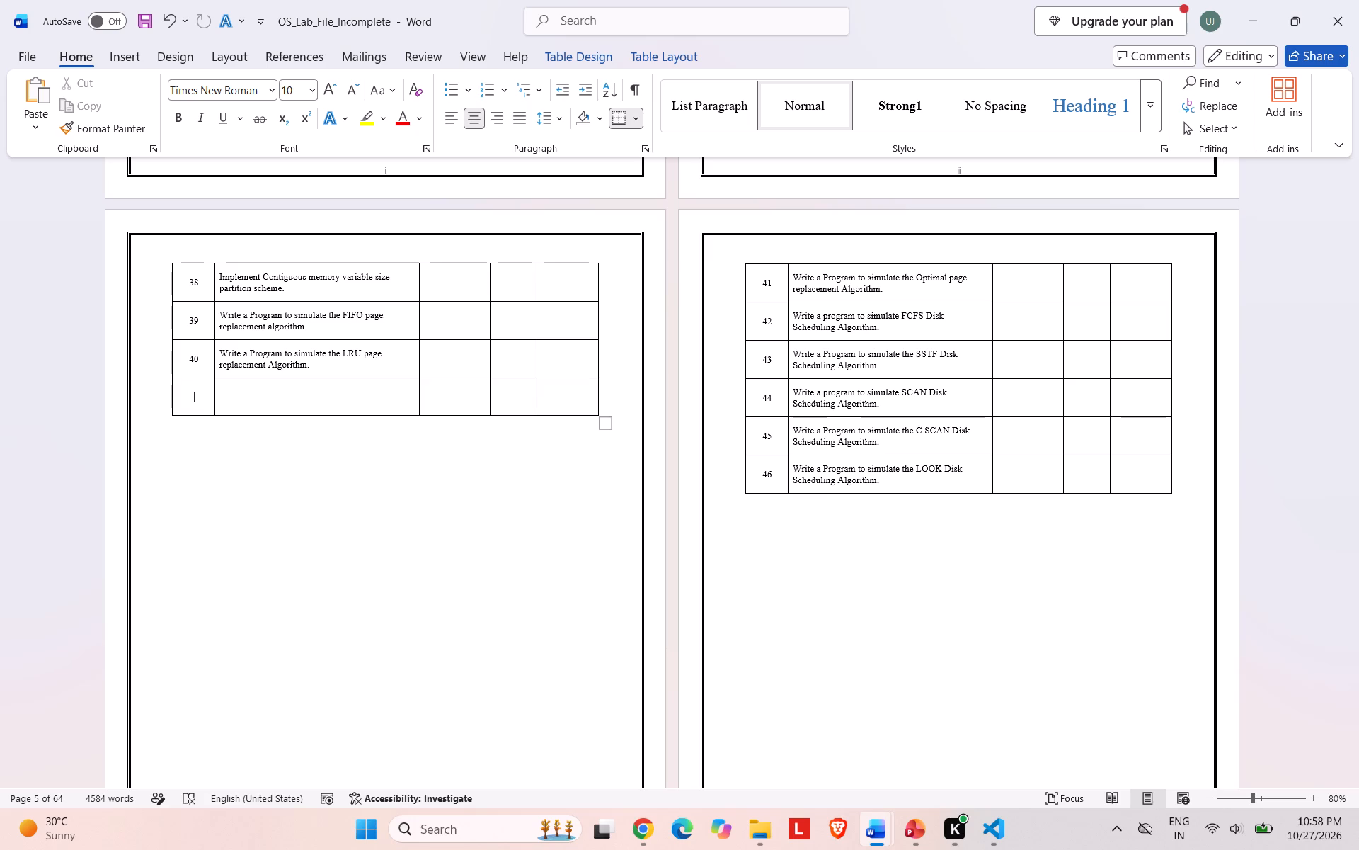
{"action": "key", "text": "Tab"}
{"action": "key", "text": "Tab"}
{"action": "key", "text": "Tab"}
{"action": "key", "text": "Tab"}
{"action": "key", "text": "Tab"}
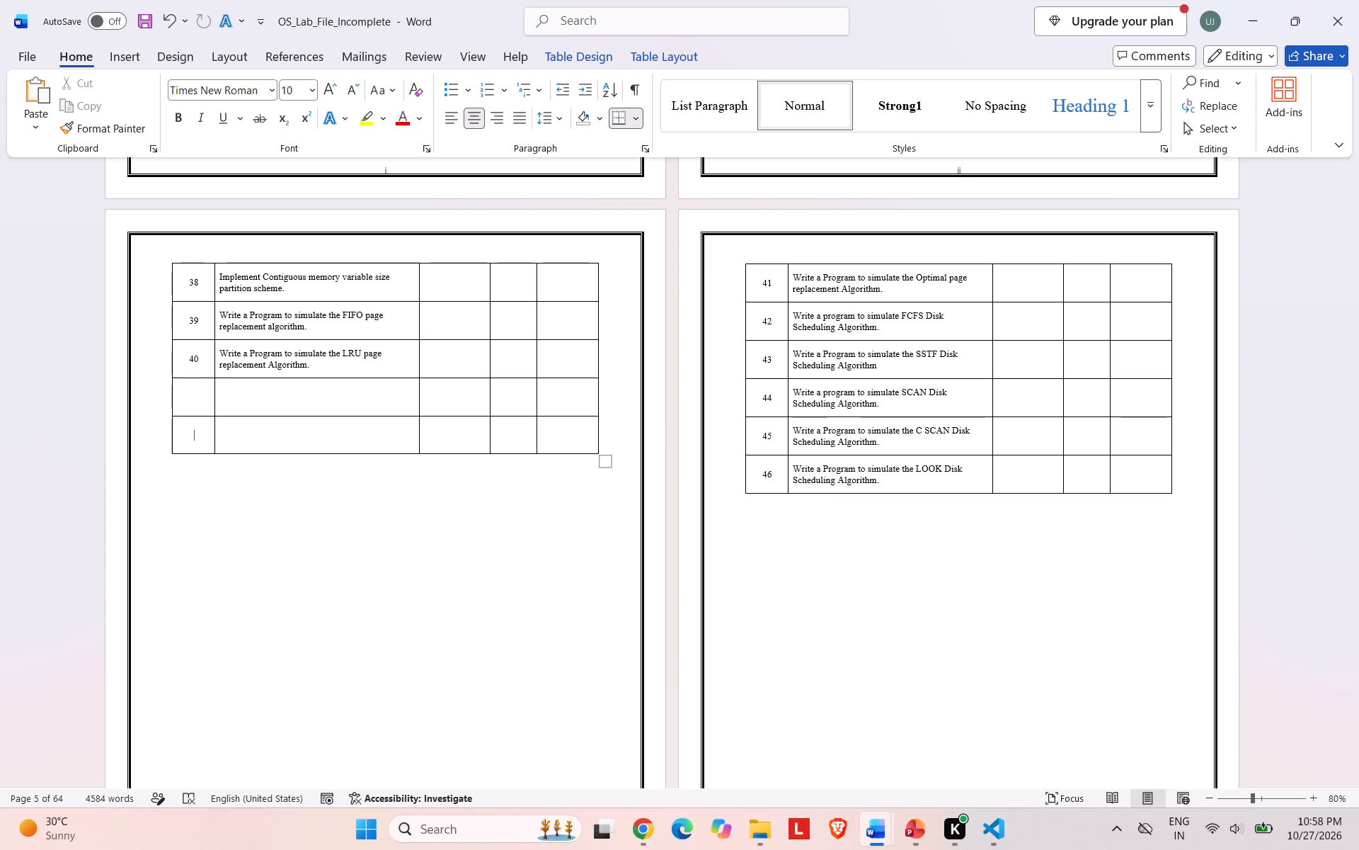
{"action": "key", "text": "Tab"}
{"action": "key", "text": "Tab"}
{"action": "key", "text": "Tab"}
{"action": "key", "text": "Tab"}
{"action": "key", "text": "Tab"}
{"action": "key", "text": "Tab"}
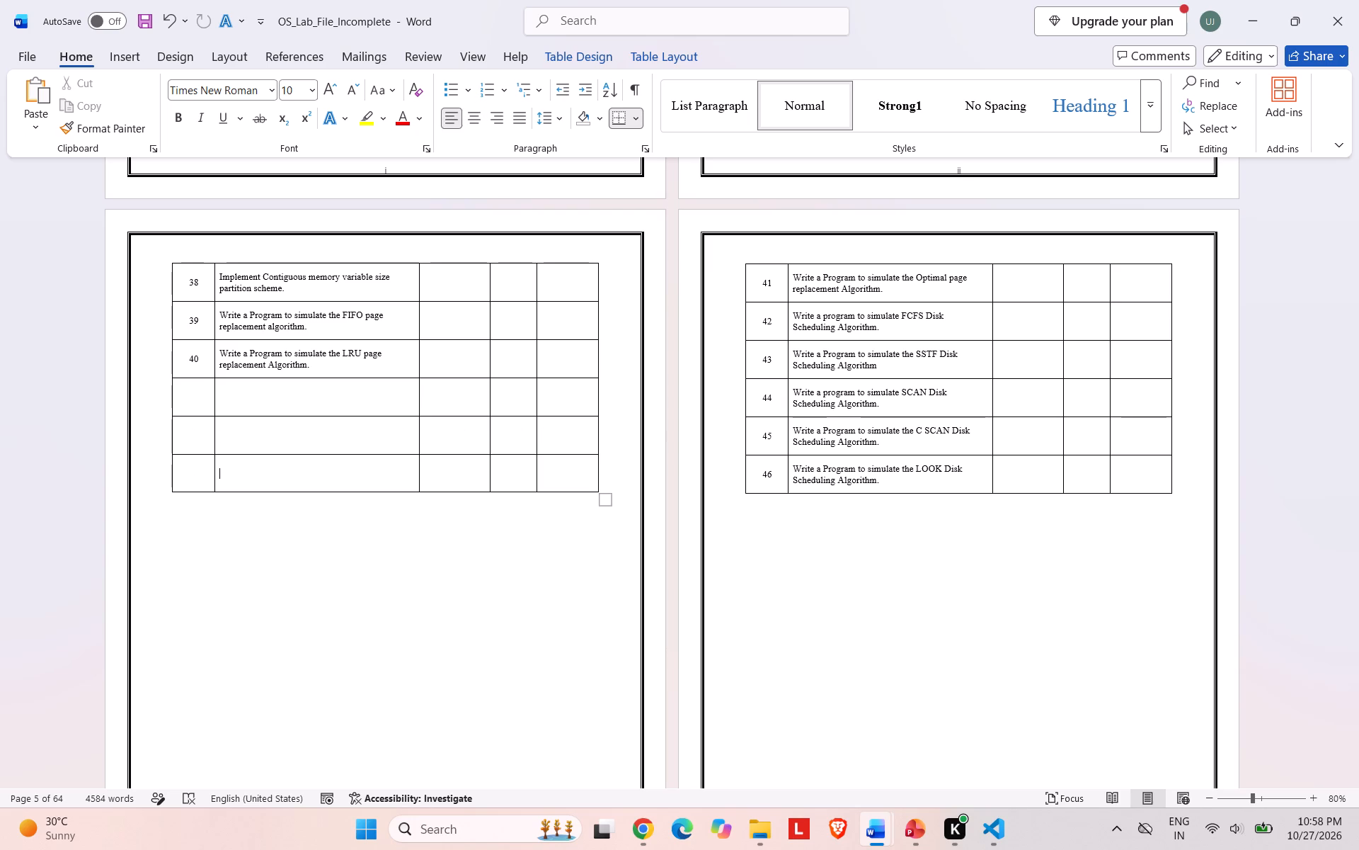
{"action": "key", "text": "Tab"}
{"action": "key", "text": "Tab"}
{"action": "key", "text": "Tab"}
{"action": "key", "text": "Tab"}
{"action": "key", "text": "Tab"}
{"action": "key", "text": "Tab"}
{"action": "key", "text": "Tab"}
{"action": "key", "text": "Tab"}
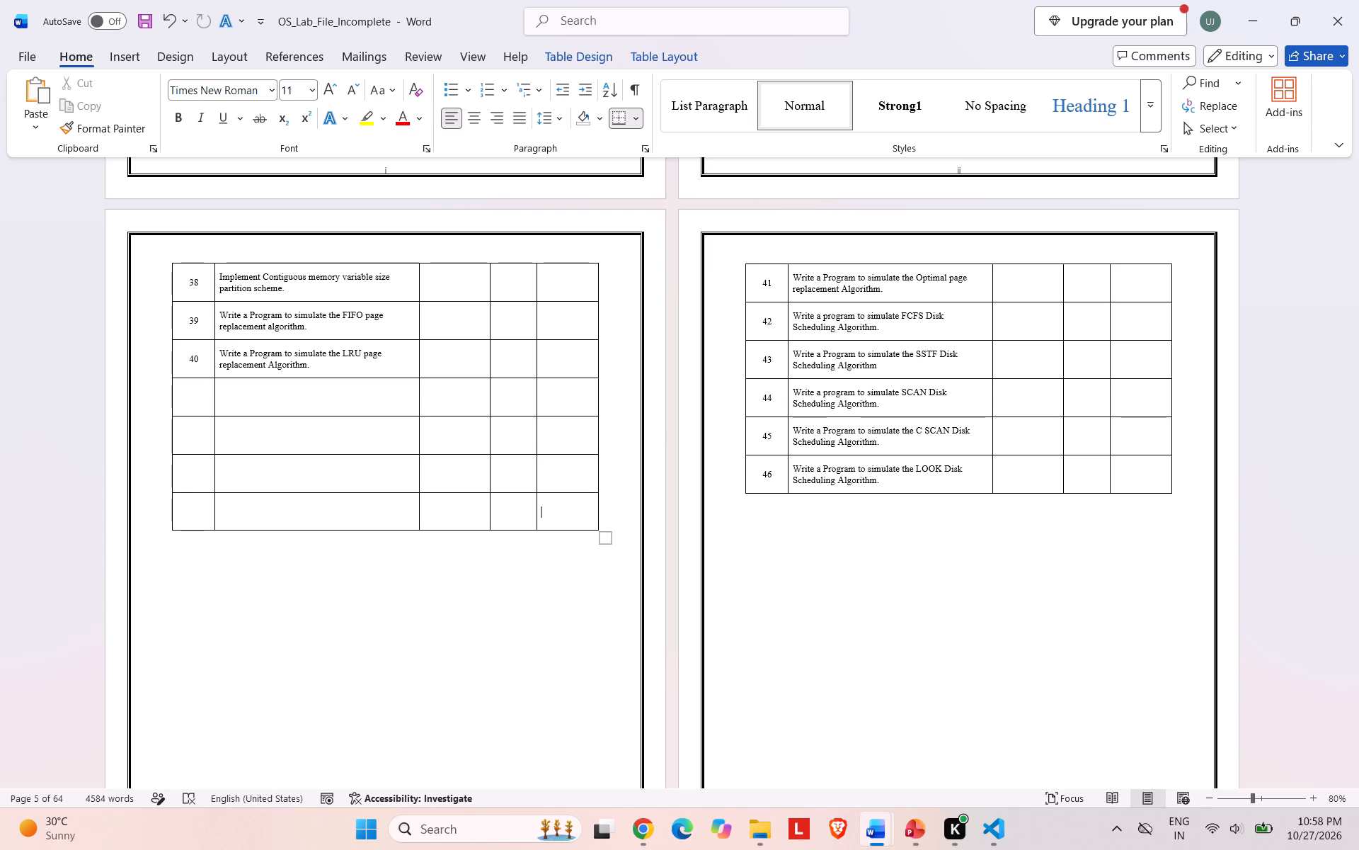
{"action": "key", "text": "Tab"}
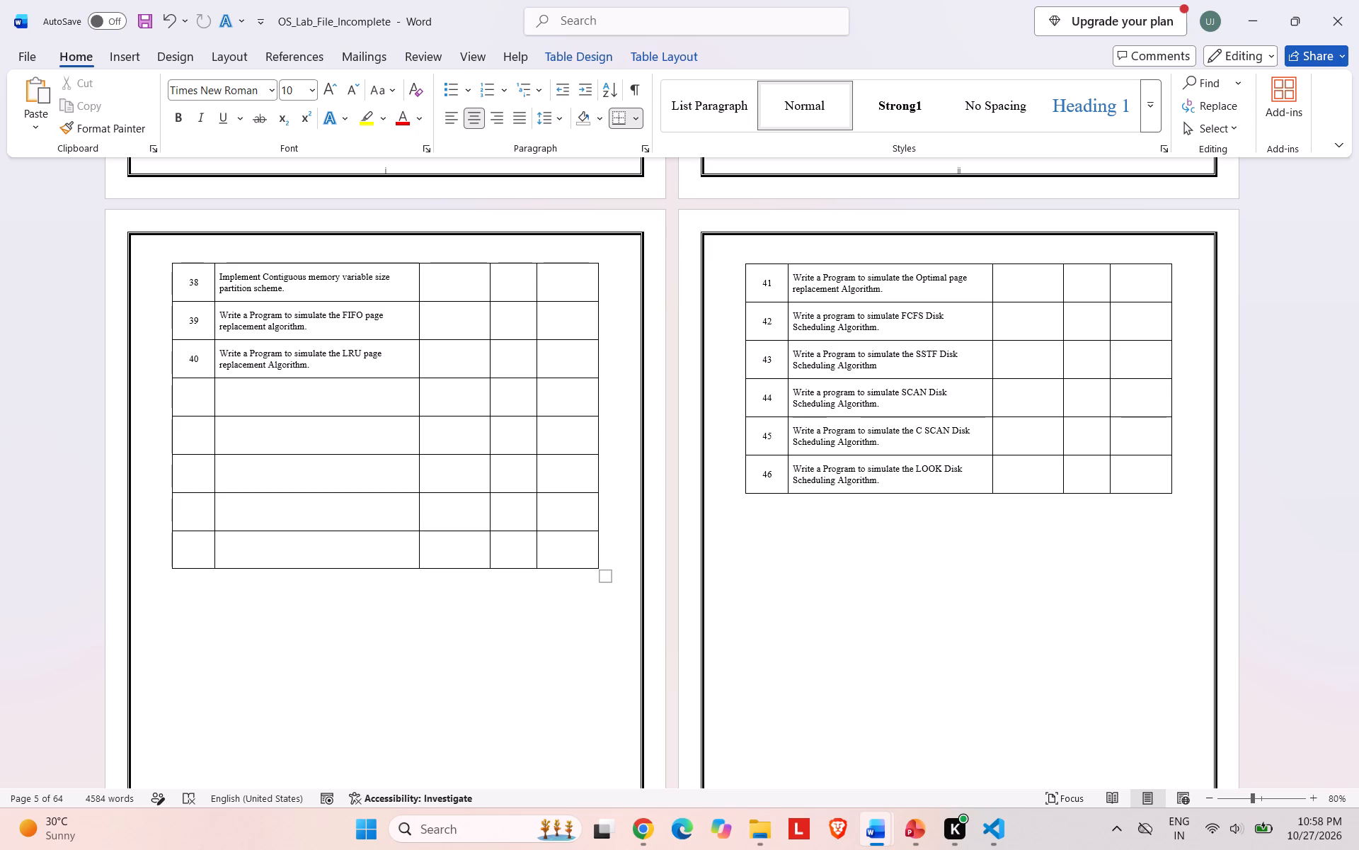
{"action": "key", "text": "Tab"}
{"action": "key", "text": "Tab"}
{"action": "key", "text": "Tab"}
{"action": "key", "text": "Tab"}
{"action": "key", "text": "Tab"}
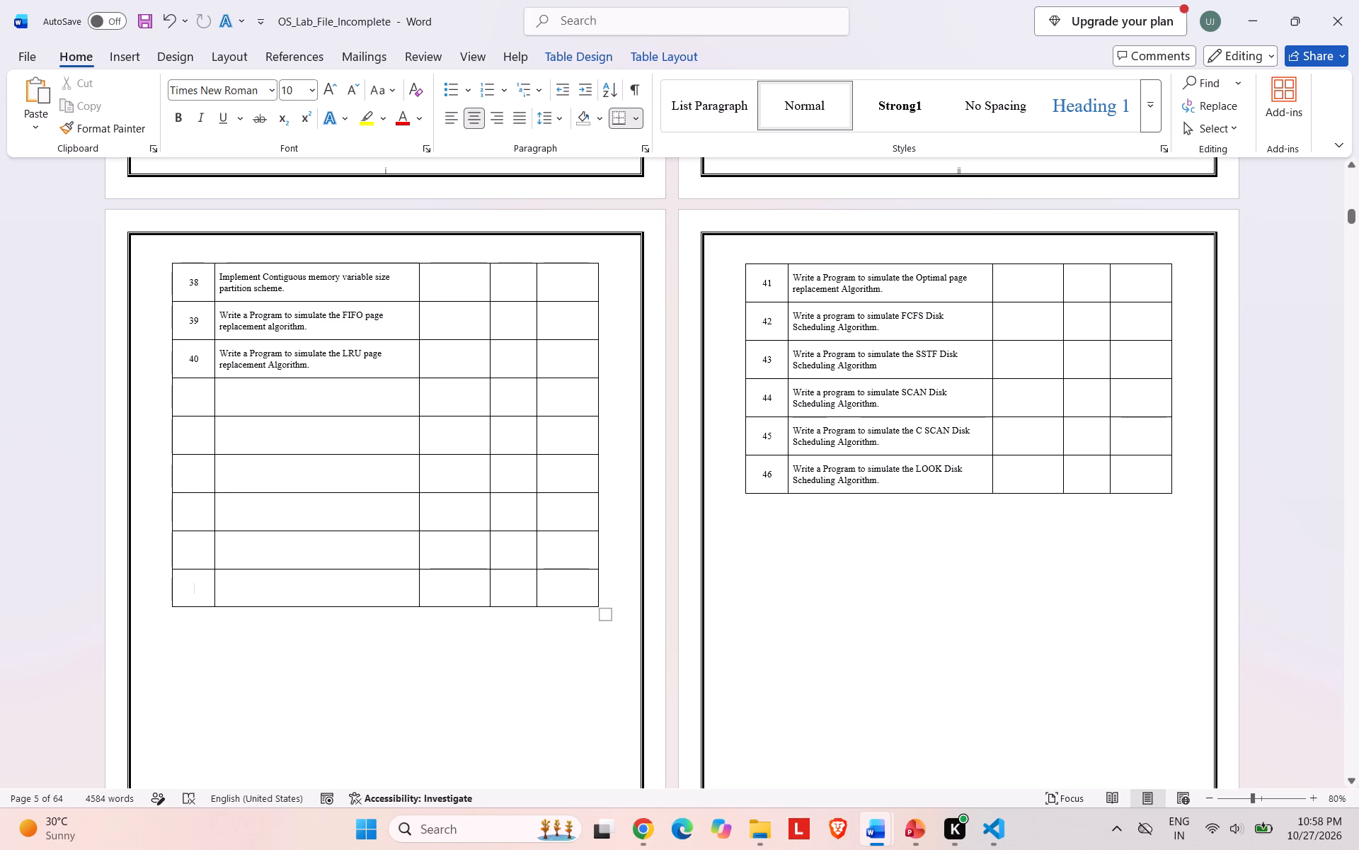
Move program 41's description, the Optimal page replacement algorithm, from page iv into the first empty row below program 40.
{"action": "left_click", "coordinate": [793, 276]}
{"action": "left_click_drag", "start_coordinate": [793, 276], "coordinate": [890, 294]}
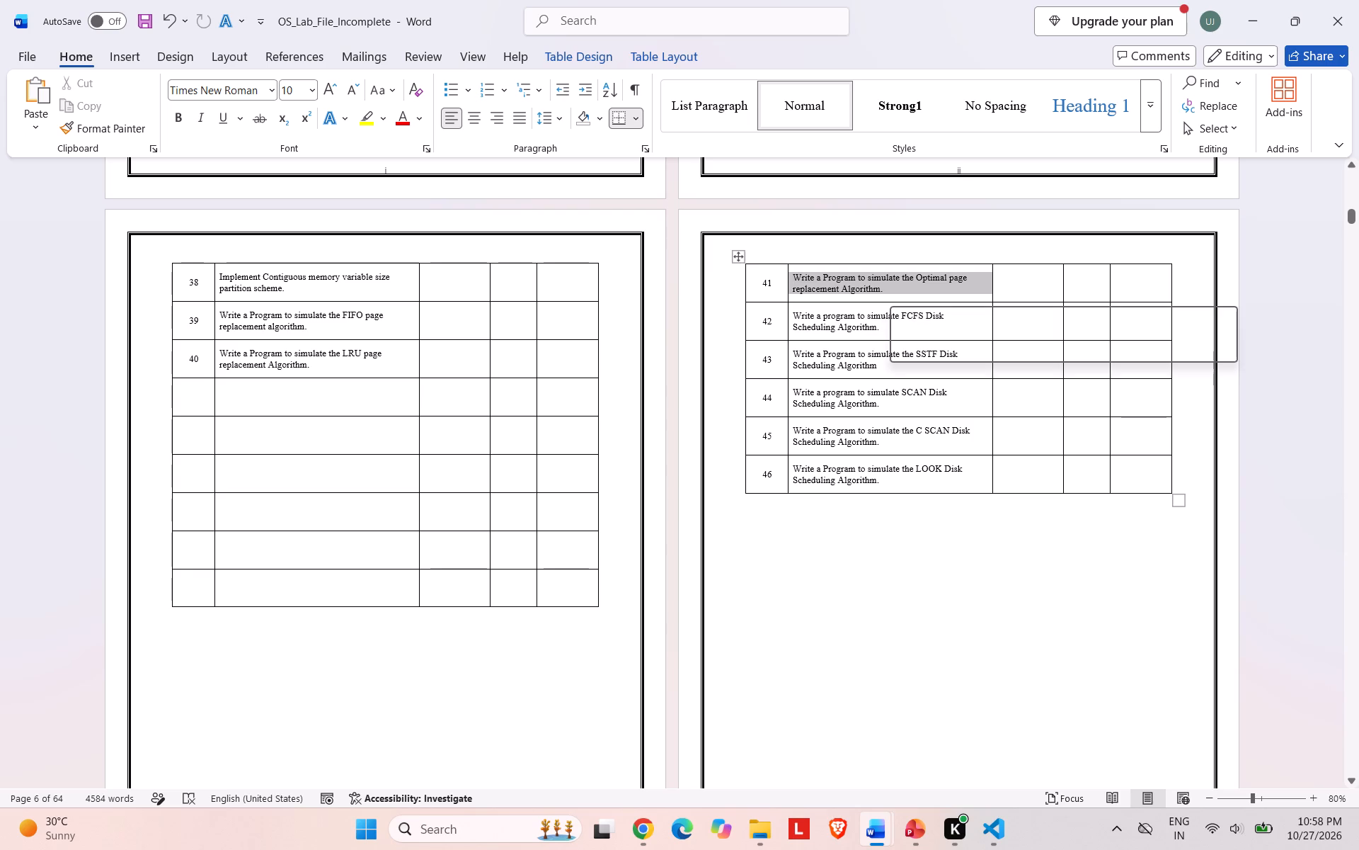
{"action": "key", "text": "ctrl+x"}
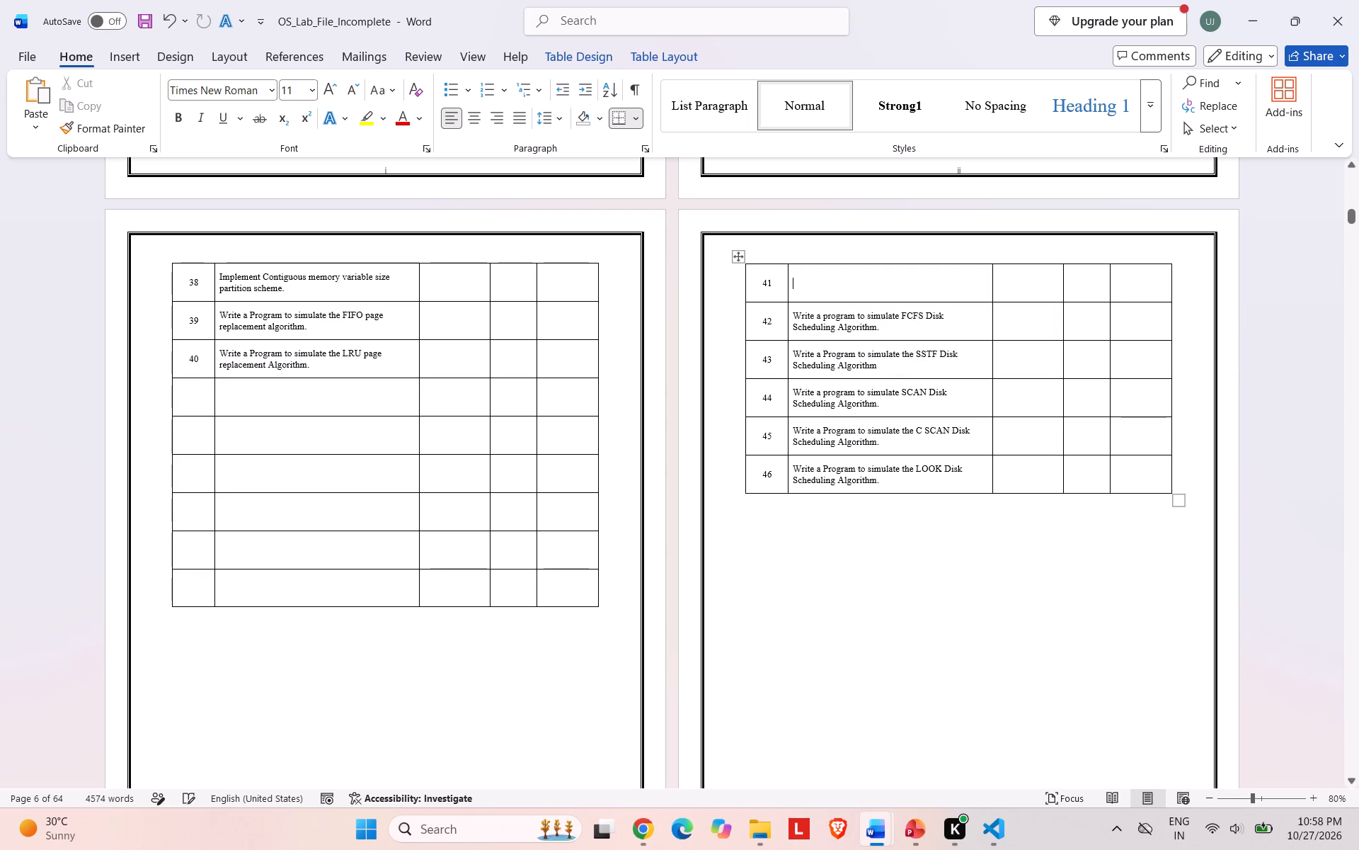
{"action": "left_click", "coordinate": [262, 405]}
{"action": "left_click", "coordinate": [235, 387]}
{"action": "key", "text": "ctrl+v"}
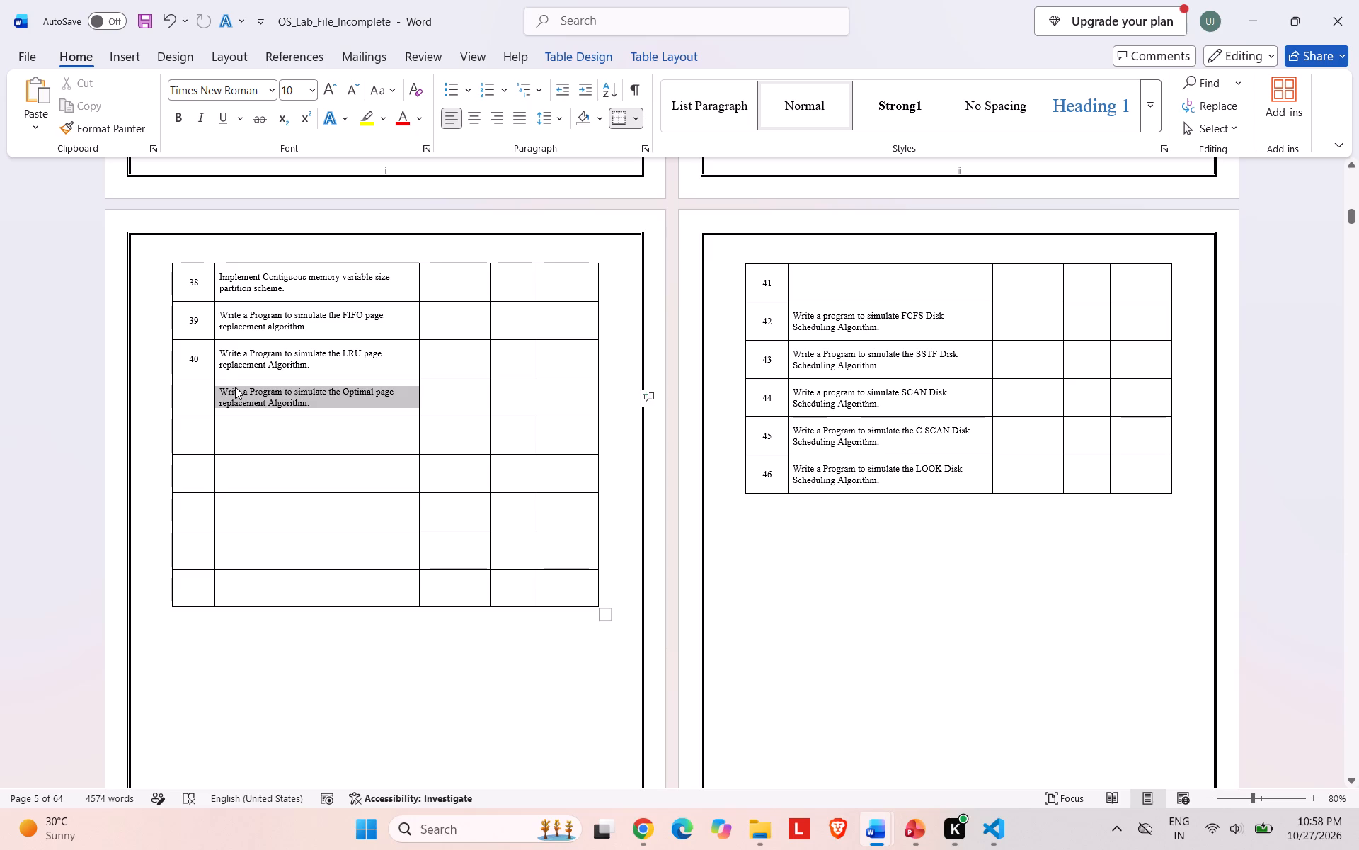
Move program 42's description, the FCFS disk scheduling algorithm, from page iv into the second empty row below program 40.
{"action": "left_click", "coordinate": [795, 317]}
{"action": "left_click_drag", "start_coordinate": [795, 317], "coordinate": [887, 336]}
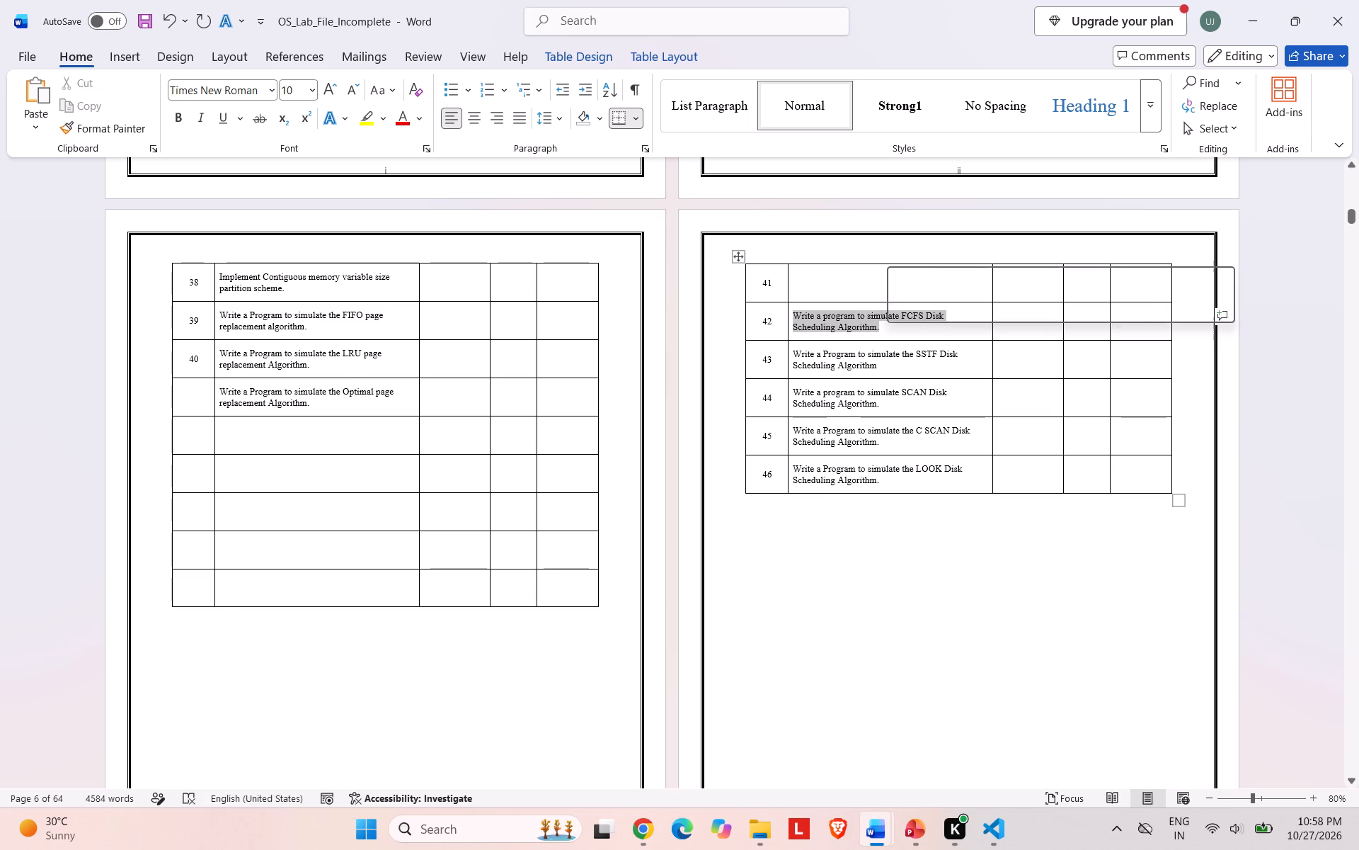
{"action": "key", "text": "ctrl+x"}
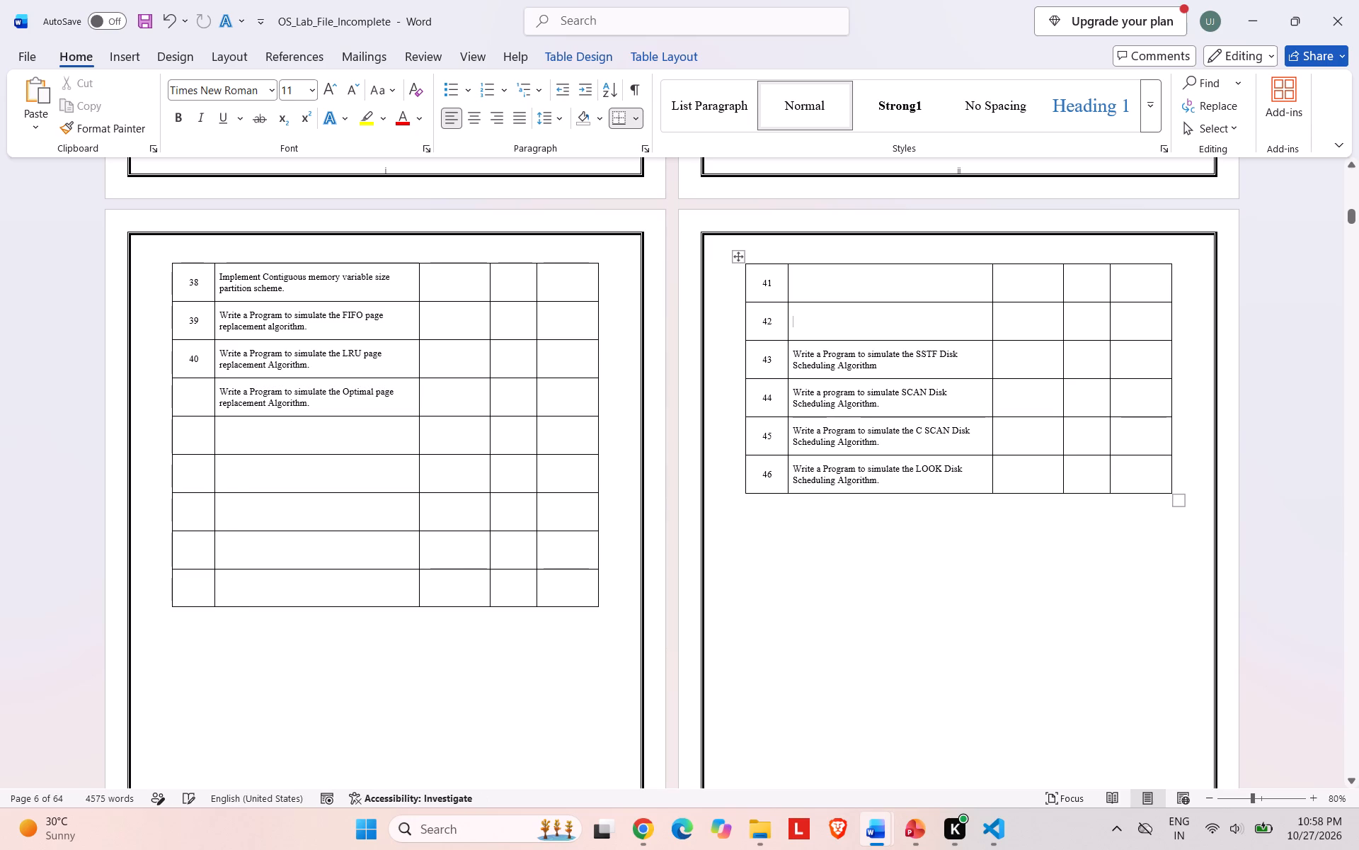
{"action": "left_click", "coordinate": [313, 427]}
{"action": "key", "text": "ctrl+v"}
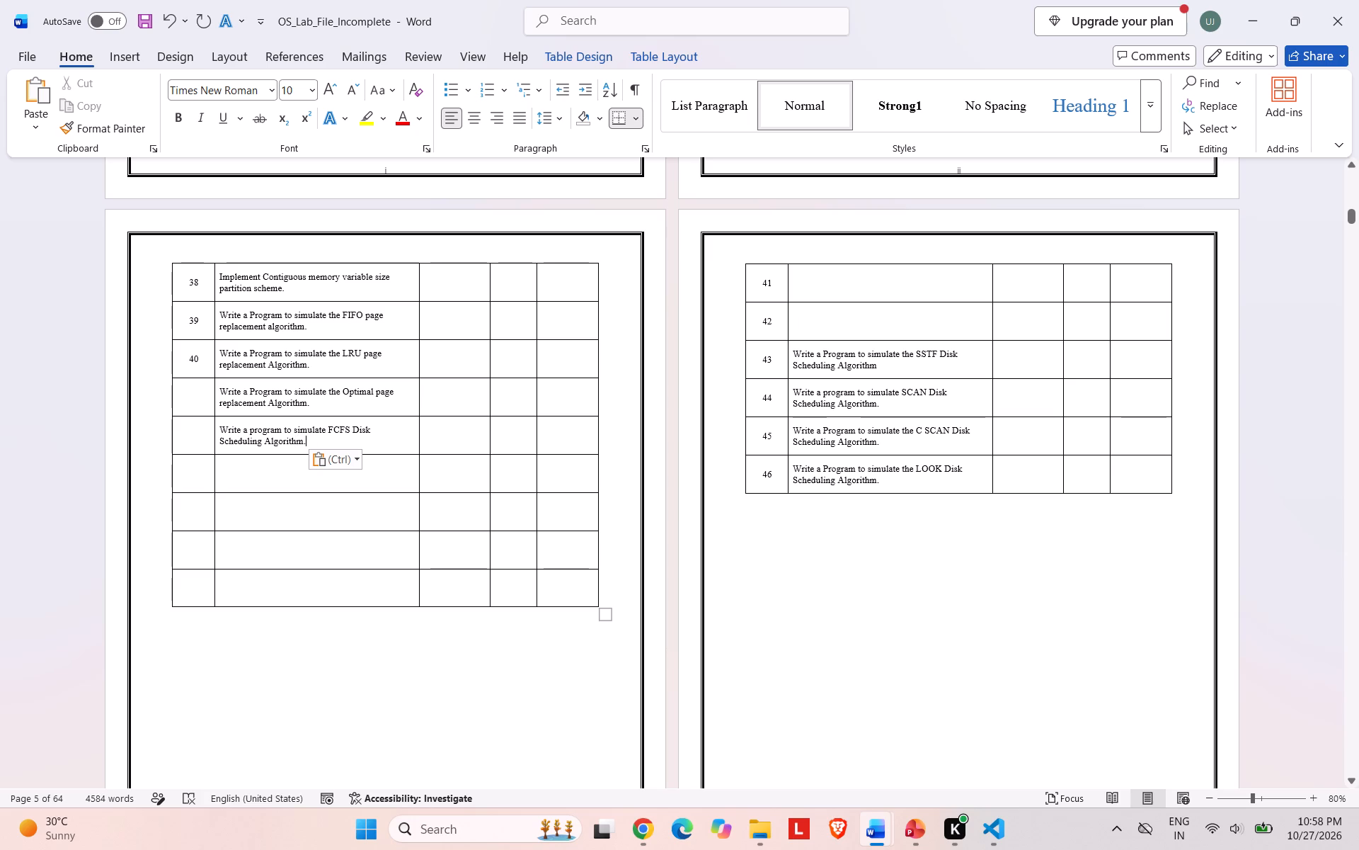
Move program 43's description, the SSTF disk scheduling algorithm, from page iv into the third row added below program 40.
{"action": "left_click", "coordinate": [794, 353]}
{"action": "left_click_drag", "start_coordinate": [794, 353], "coordinate": [804, 356]}
{"action": "left_click_drag", "start_coordinate": [804, 356], "coordinate": [883, 369]}
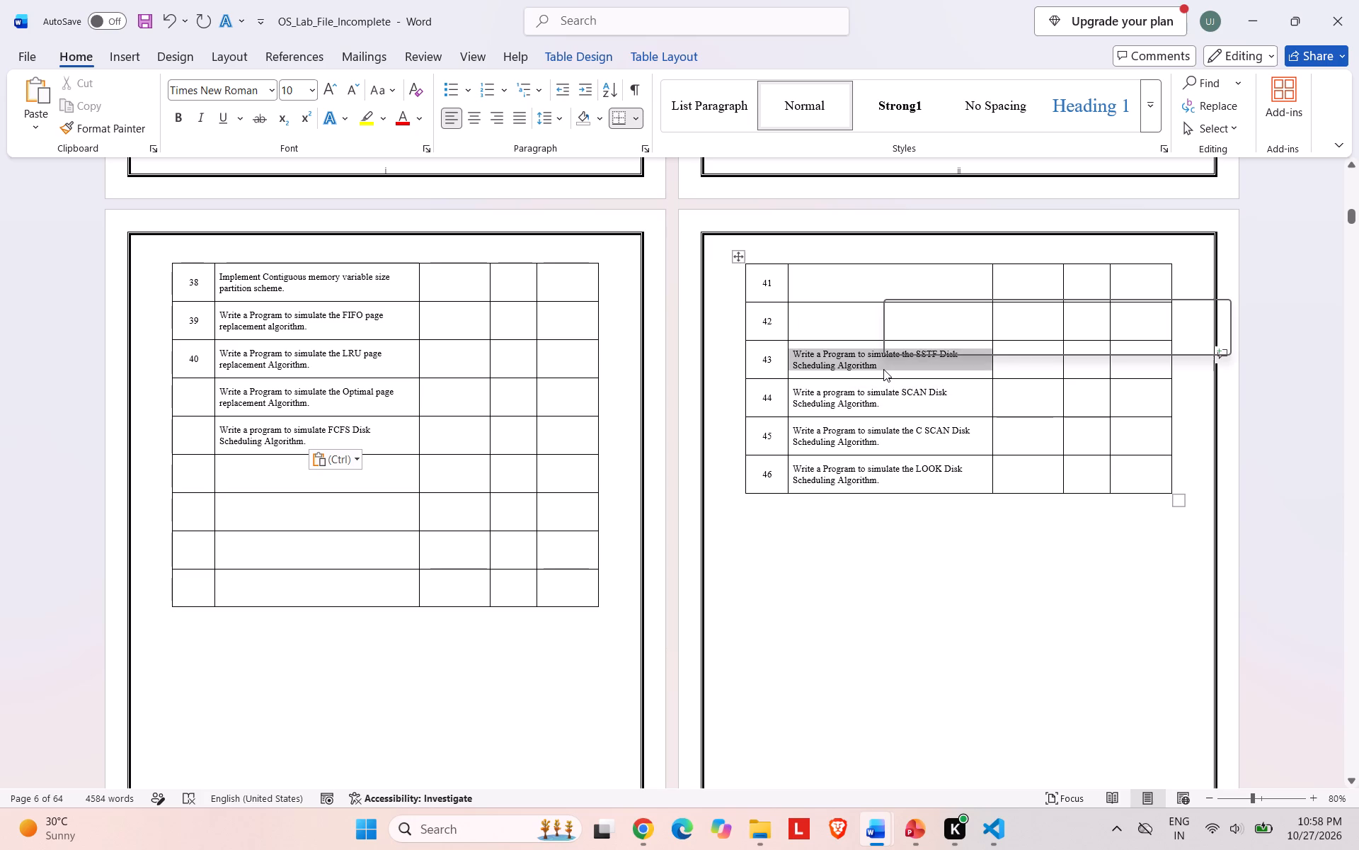
{"action": "key", "text": "ctrl+x"}
{"action": "left_click", "coordinate": [277, 477]}
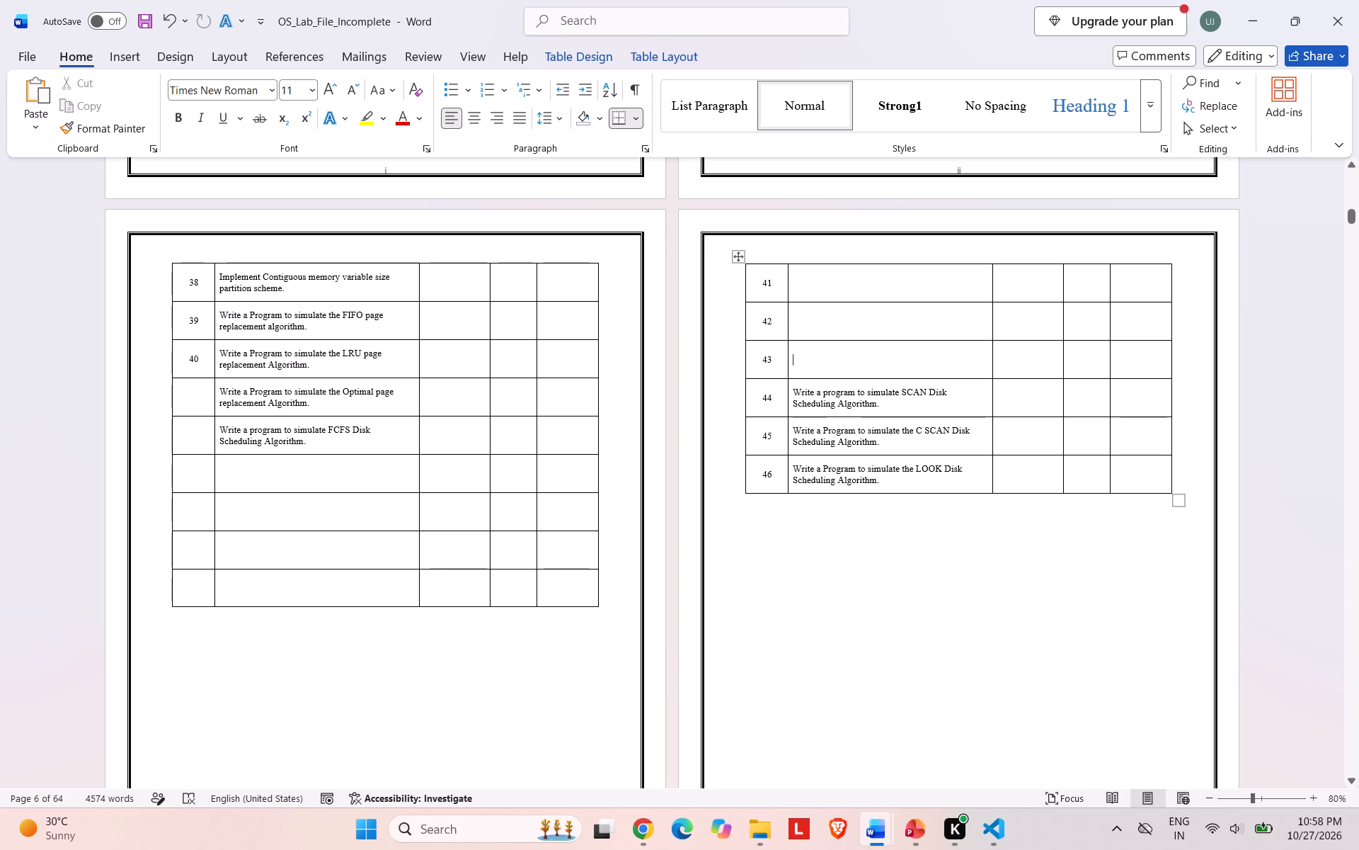
{"action": "key", "text": "ctrl+v"}
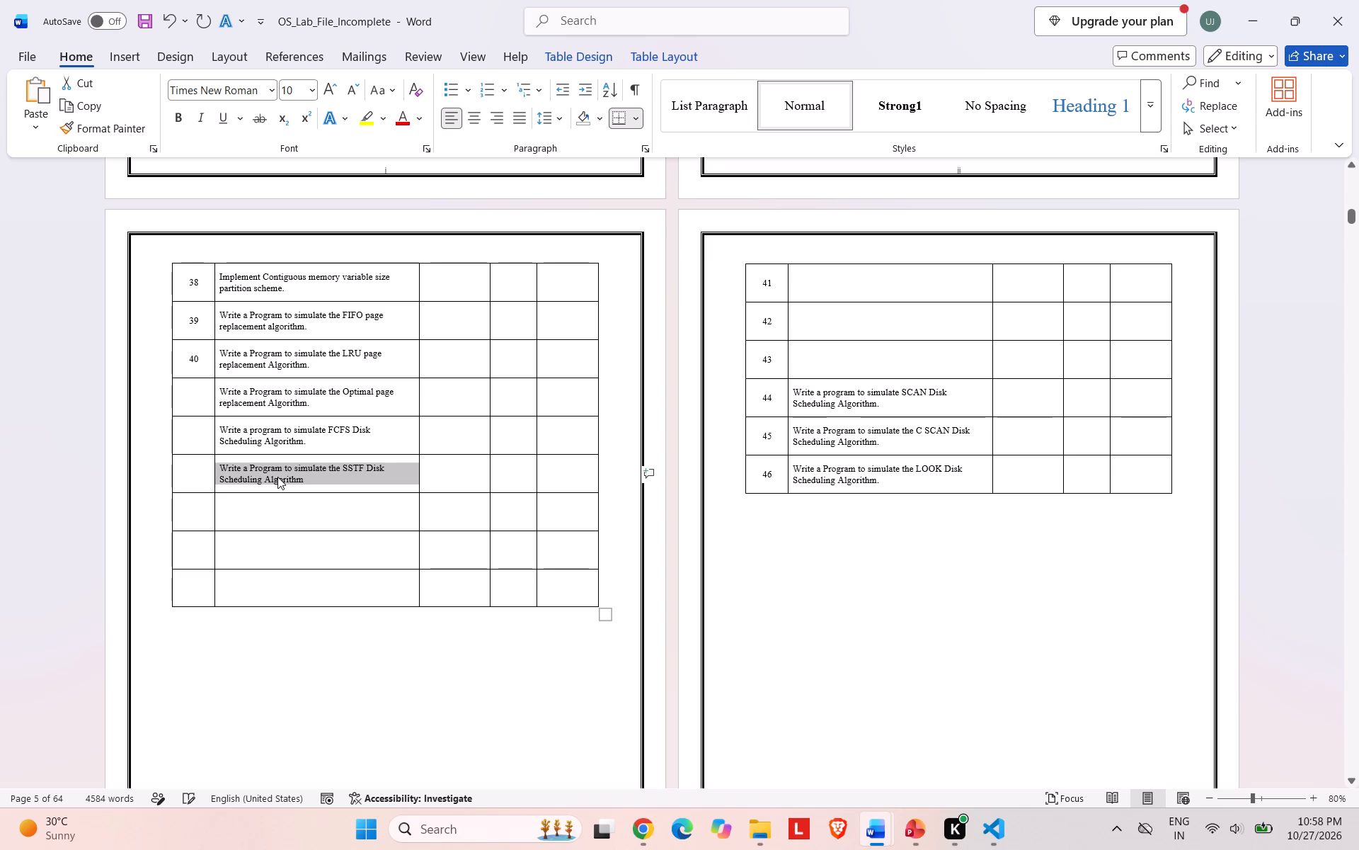
Move program 44's description, the SCAN disk scheduling algorithm, from page iv into the fourth row added below program 40.
{"action": "left_click", "coordinate": [796, 389]}
{"action": "left_click_drag", "start_coordinate": [796, 389], "coordinate": [856, 401]}
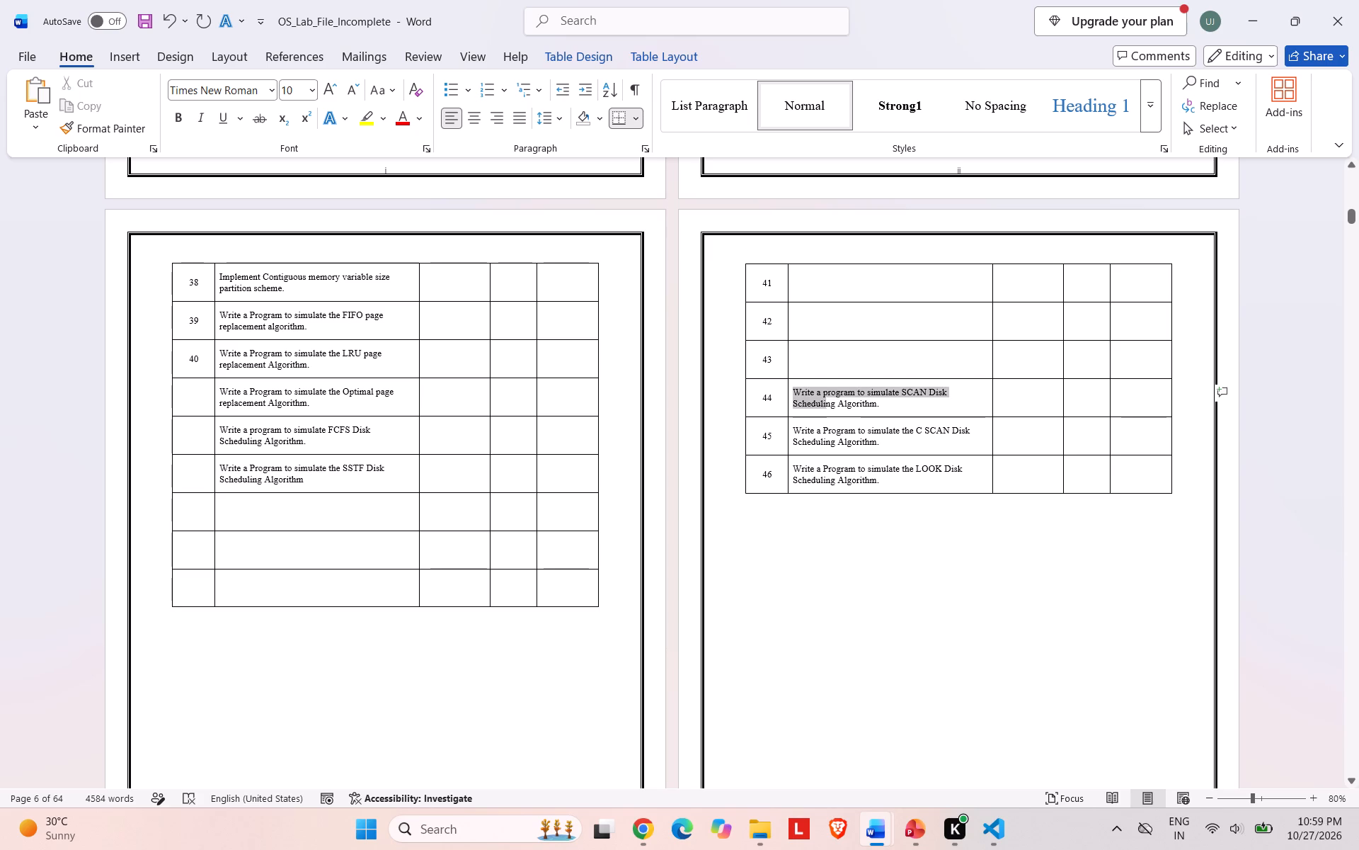
{"action": "left_click_drag", "start_coordinate": [856, 401], "coordinate": [894, 406]}
{"action": "key", "text": "ctrl+x"}
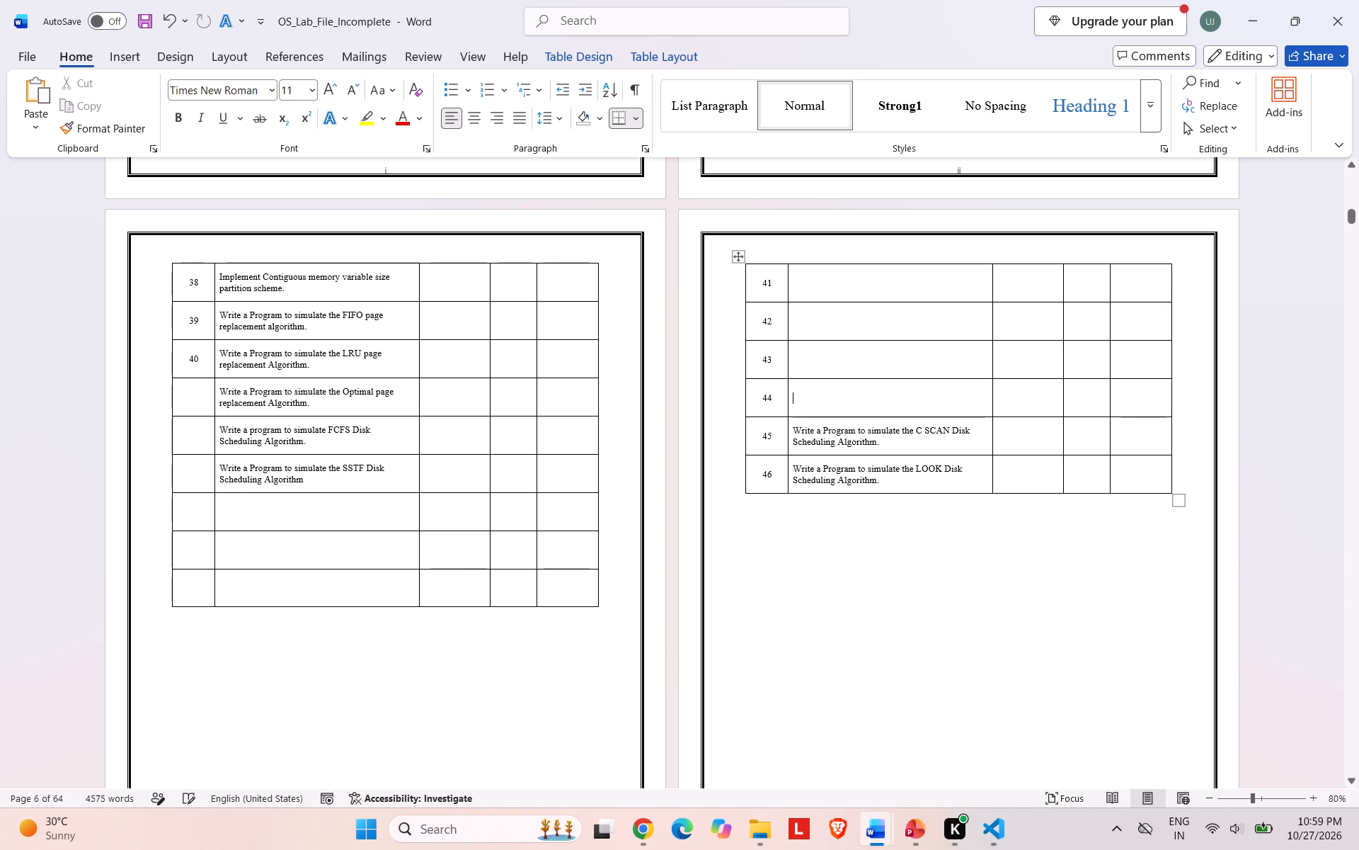
{"action": "left_click", "coordinate": [278, 514]}
{"action": "key", "text": "ctrl+v"}
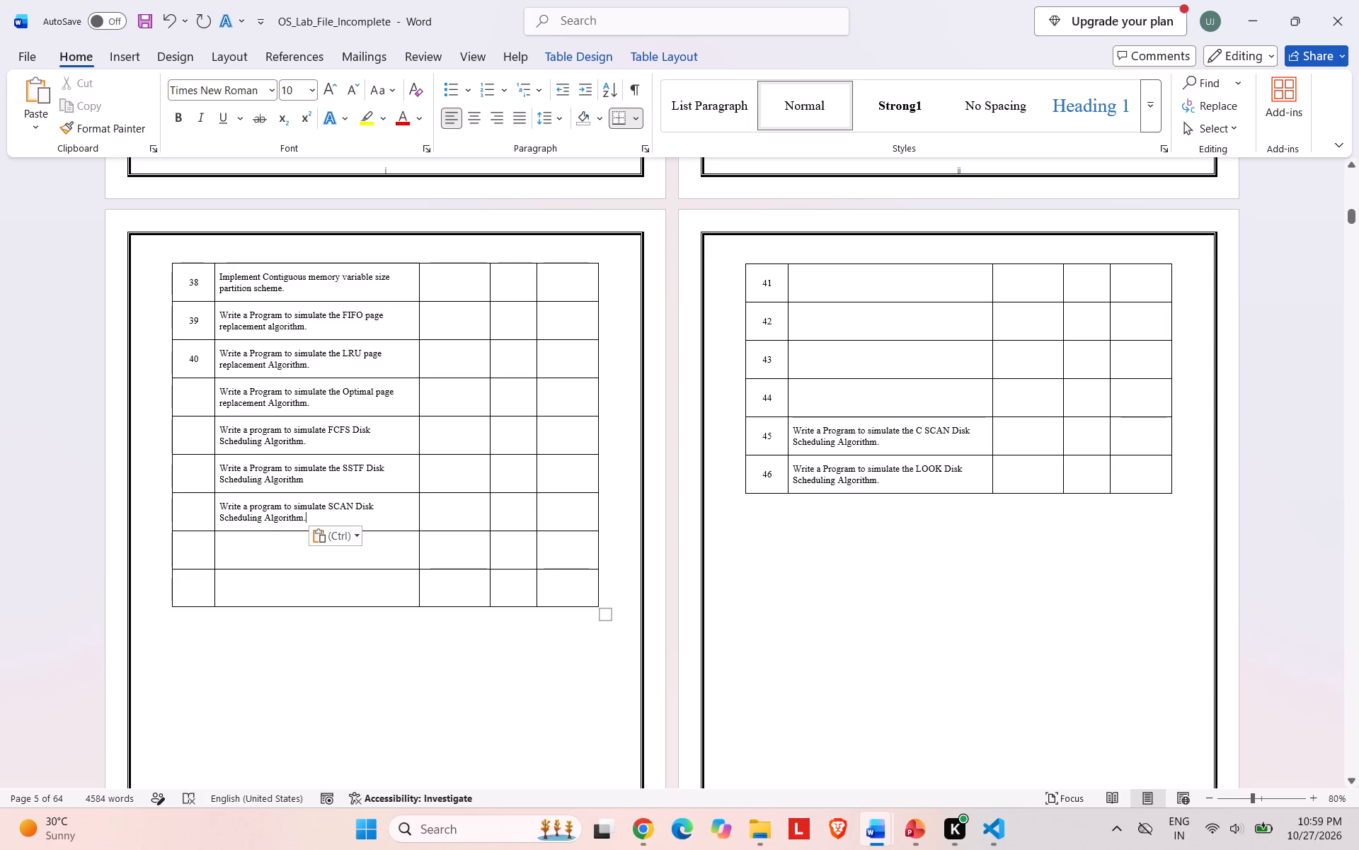
Move program 45's description, the C SCAN disk scheduling algorithm, from page iv into the fifth row added below program 40.
{"action": "left_click", "coordinate": [793, 427]}
{"action": "left_click_drag", "start_coordinate": [793, 427], "coordinate": [886, 447]}
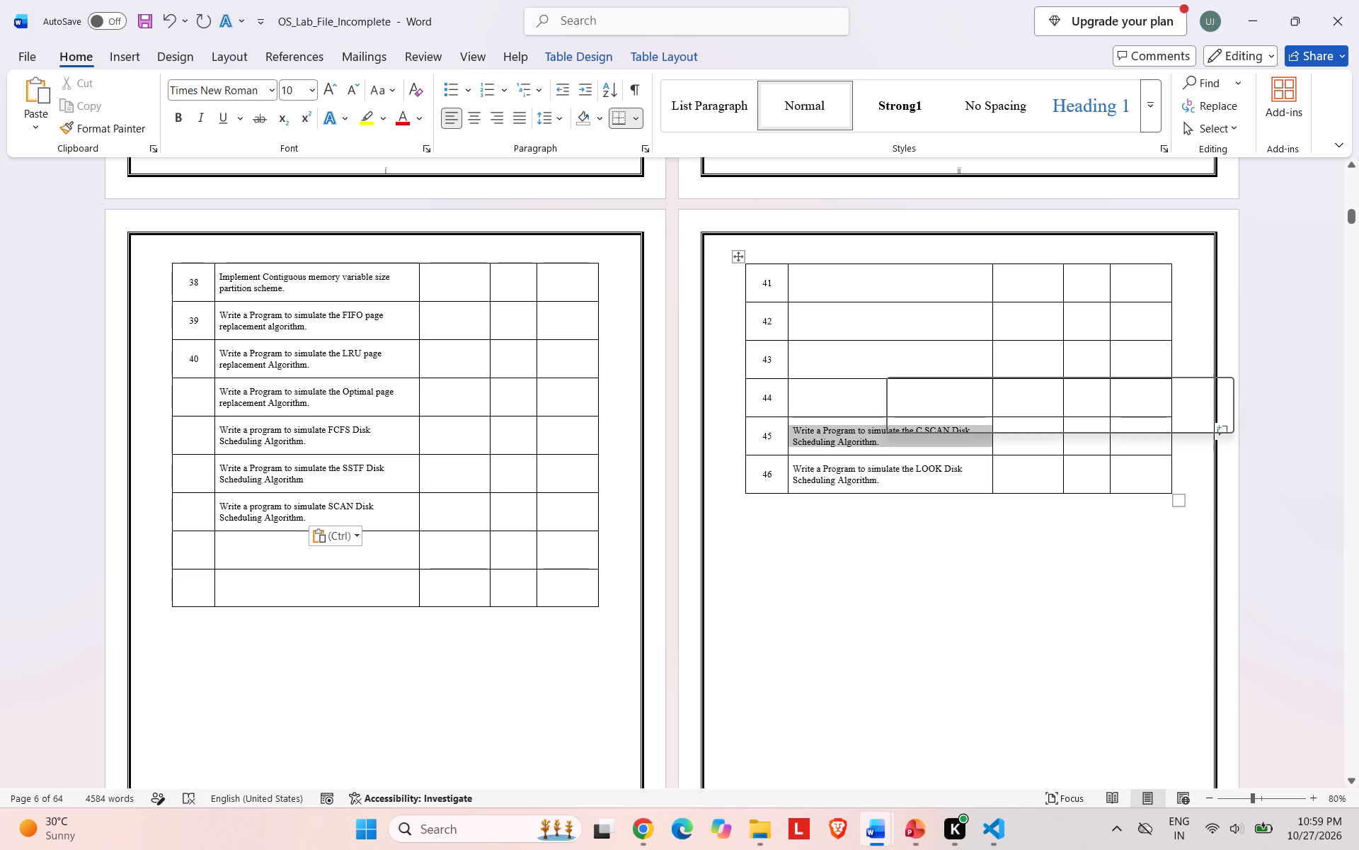
{"action": "key", "text": "ctrl+x"}
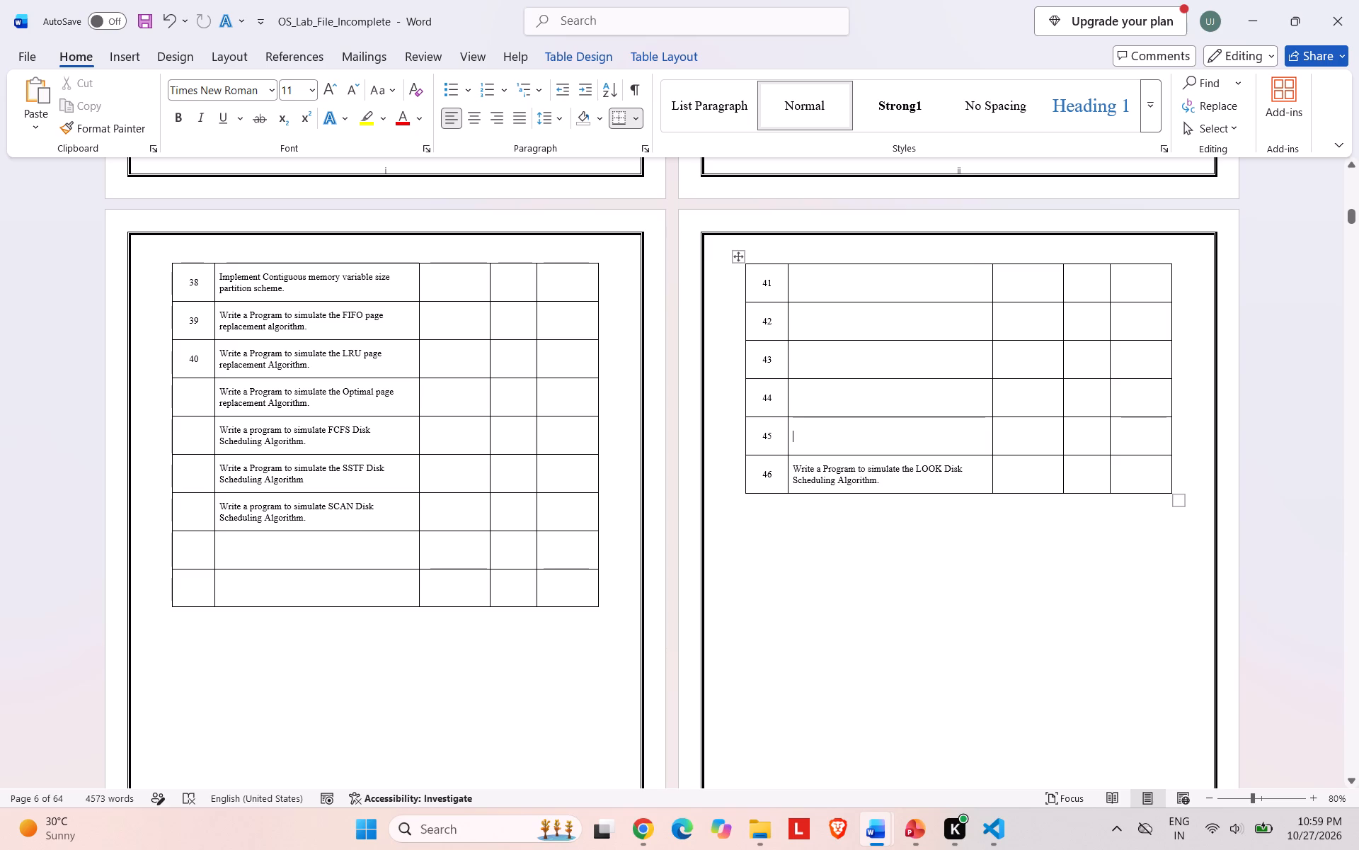
{"action": "left_click", "coordinate": [258, 545]}
{"action": "key", "text": "ctrl+v"}
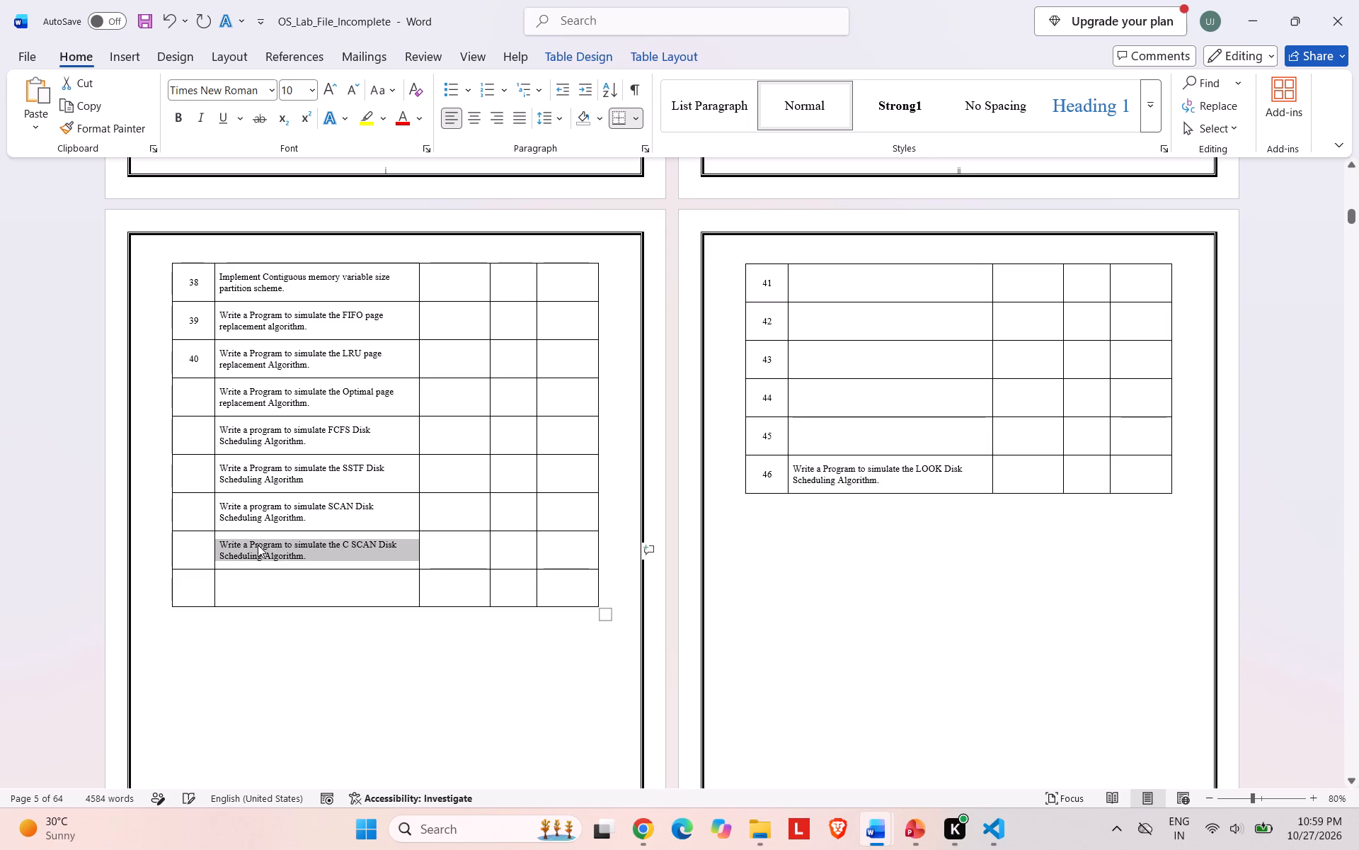
Move program 46's description, the LOOK disk scheduling algorithm, from page iv into the last empty row of the index table.
{"action": "left_click", "coordinate": [793, 470]}
{"action": "left_click_drag", "start_coordinate": [793, 470], "coordinate": [900, 487]}
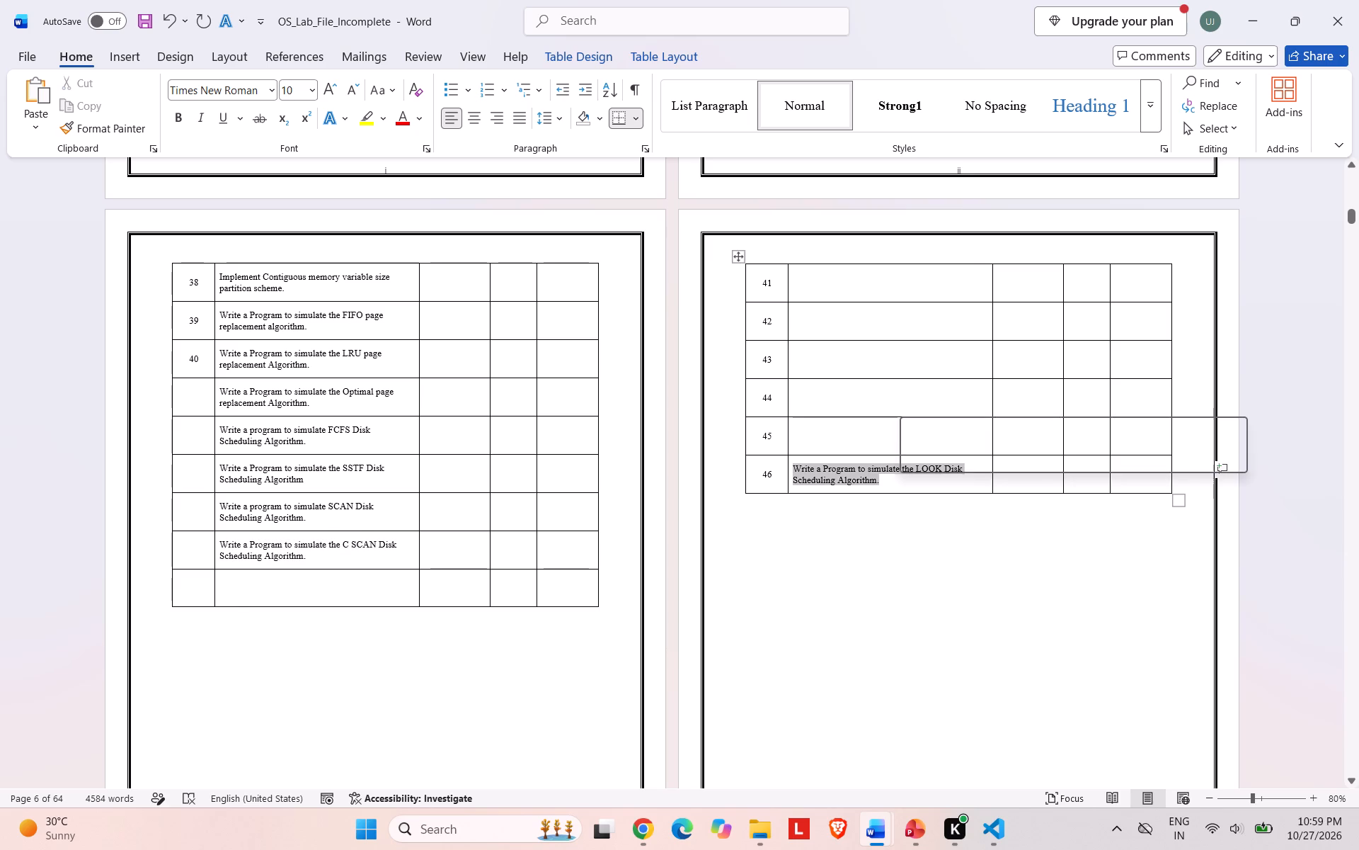
{"action": "key", "text": "ctrl+x"}
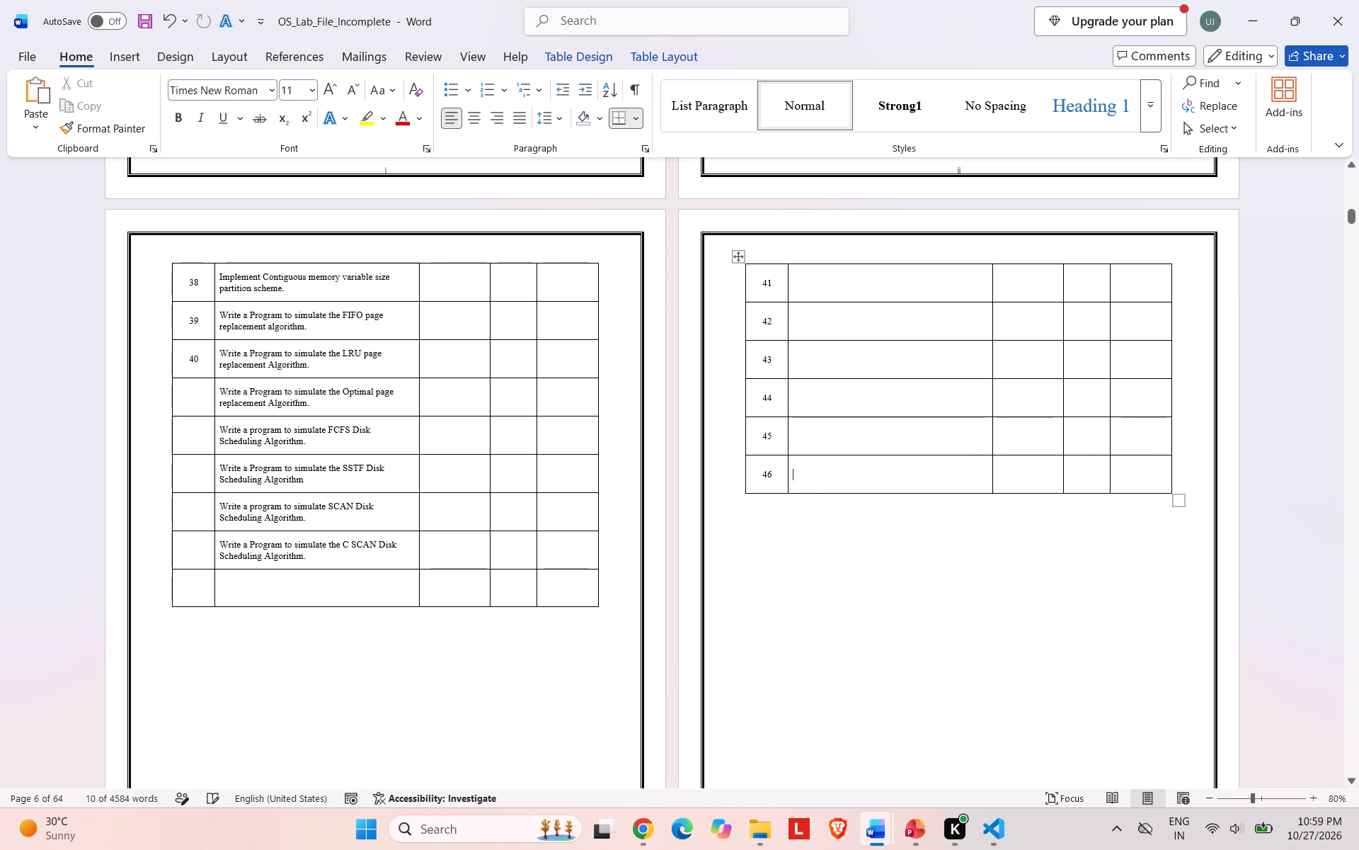
{"action": "left_click", "coordinate": [234, 583]}
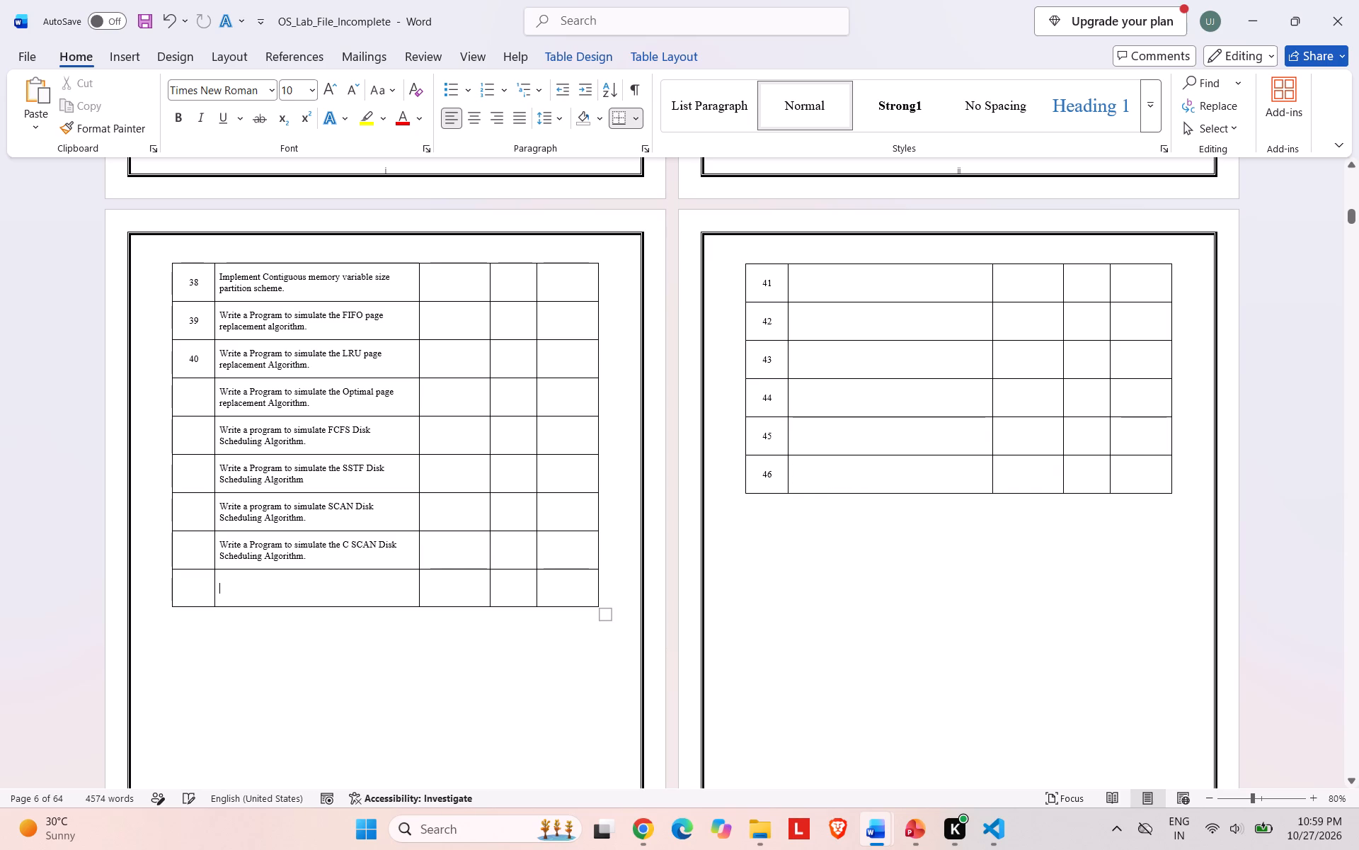
{"action": "key", "text": "ctrl+v"}
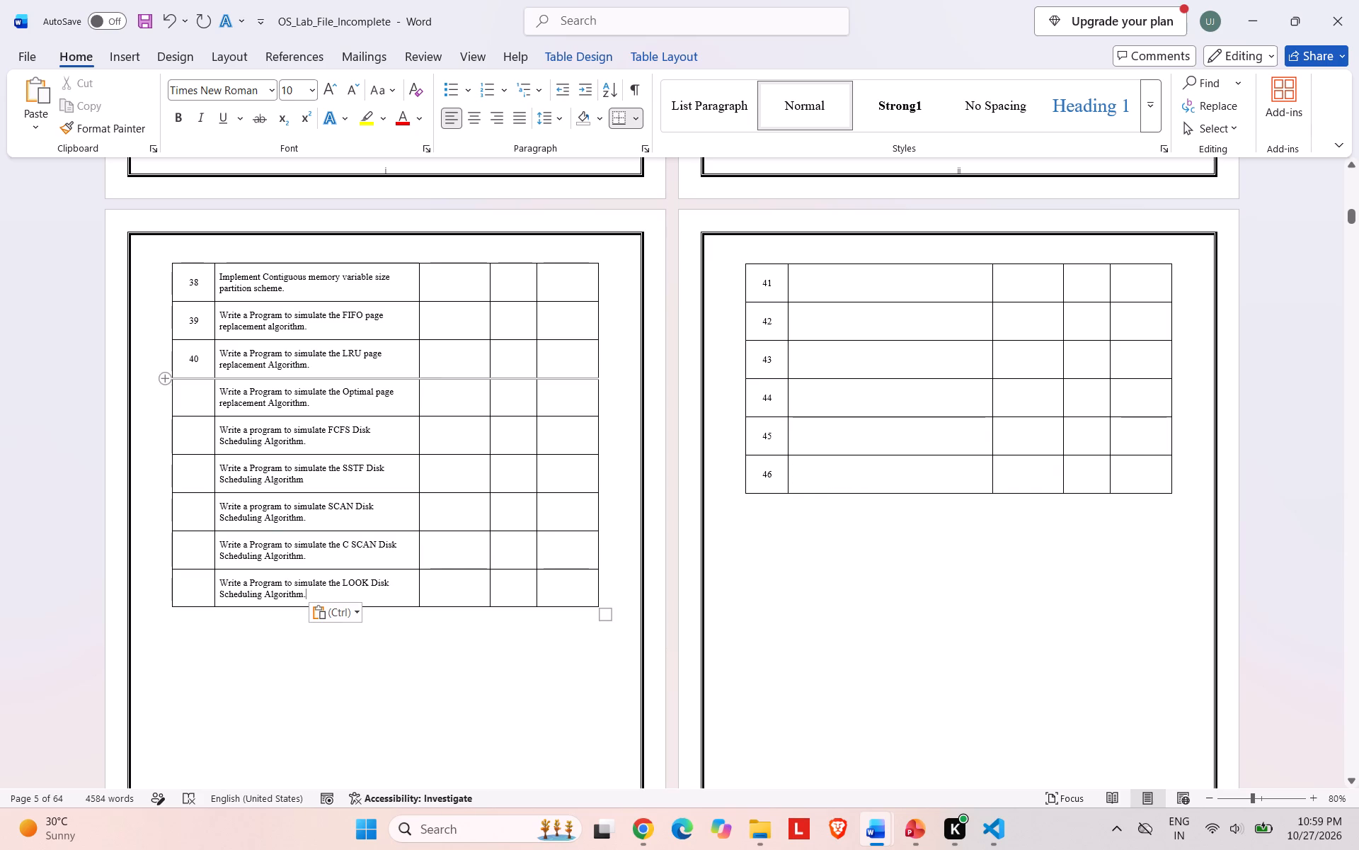
Enter consecutive serial numbers in the rows below program 40, starting with 41 for the Optimal page replacement program.
{"action": "left_click", "coordinate": [183, 392]}
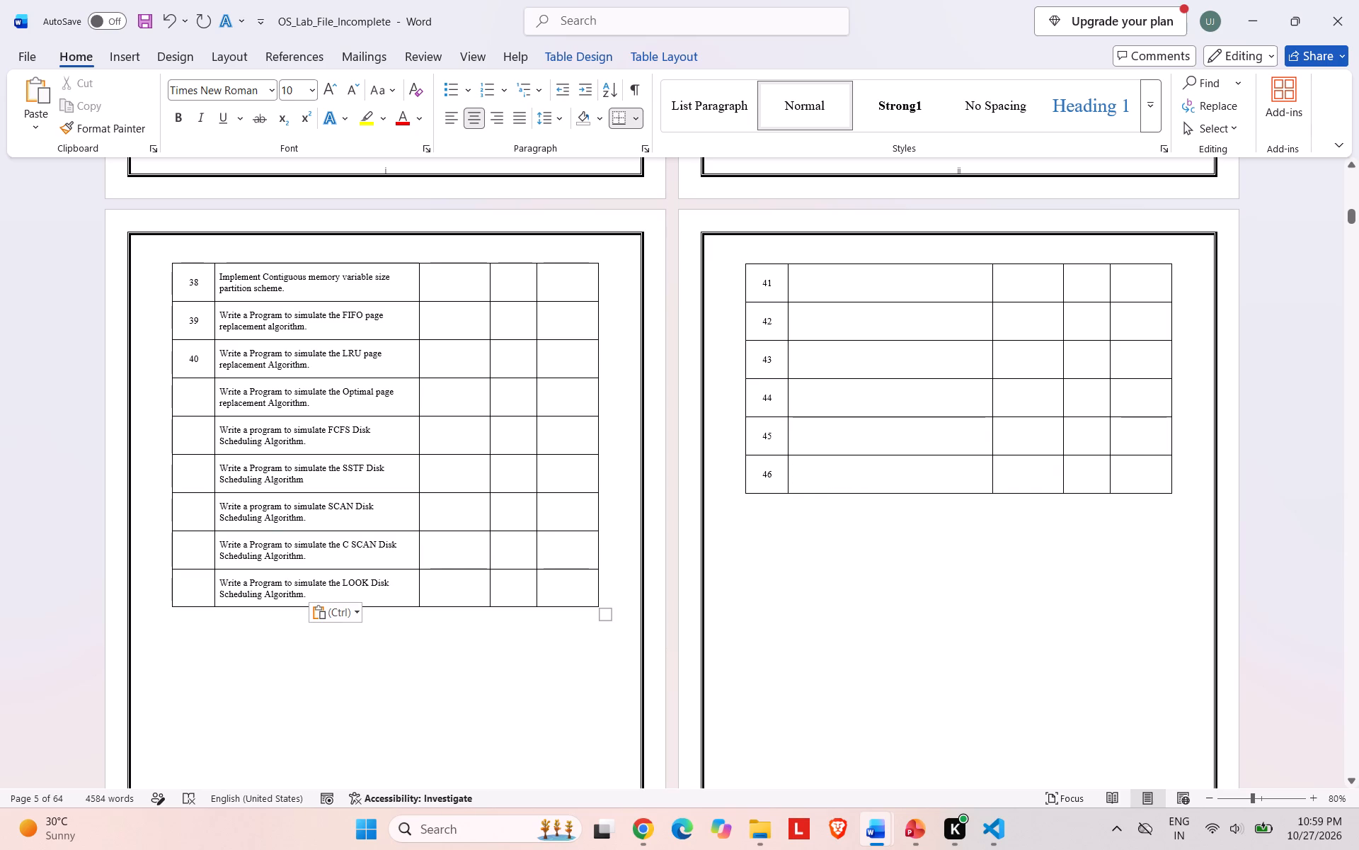
{"action": "type", "text": "41"}
{"action": "key", "text": "Down"}
{"action": "type", "text": "42"}
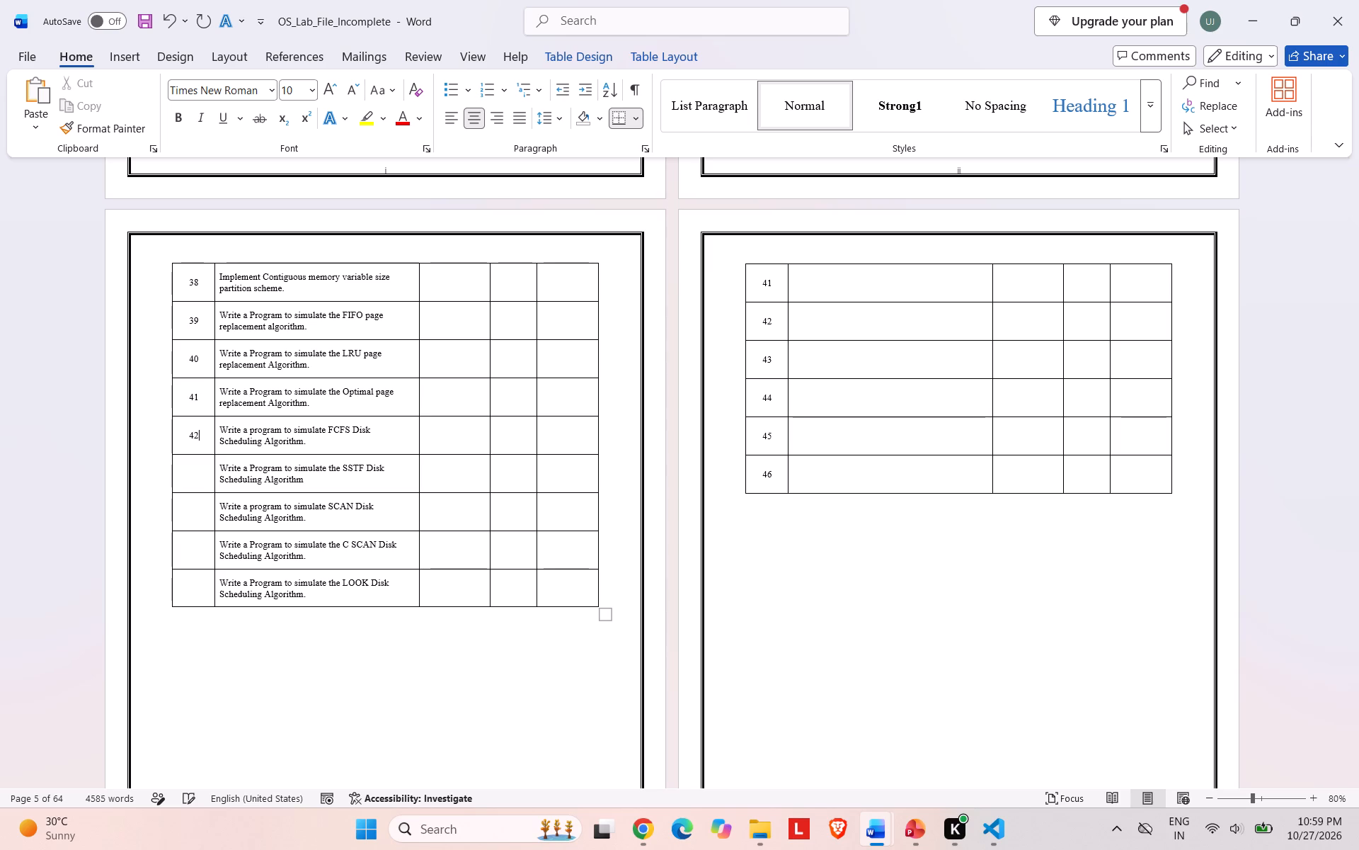
{"action": "type", "text": "43"}
{"action": "key", "text": "Down"}
{"action": "type", "text": "44"}
{"action": "key", "text": "Down"}
{"action": "key", "text": "4"}
Correct the serial numbers to 42 for the FCFS row and 43 for the SSTF row.
{"action": "left_click", "coordinate": [193, 433]}
{"action": "key", "text": "Return"}
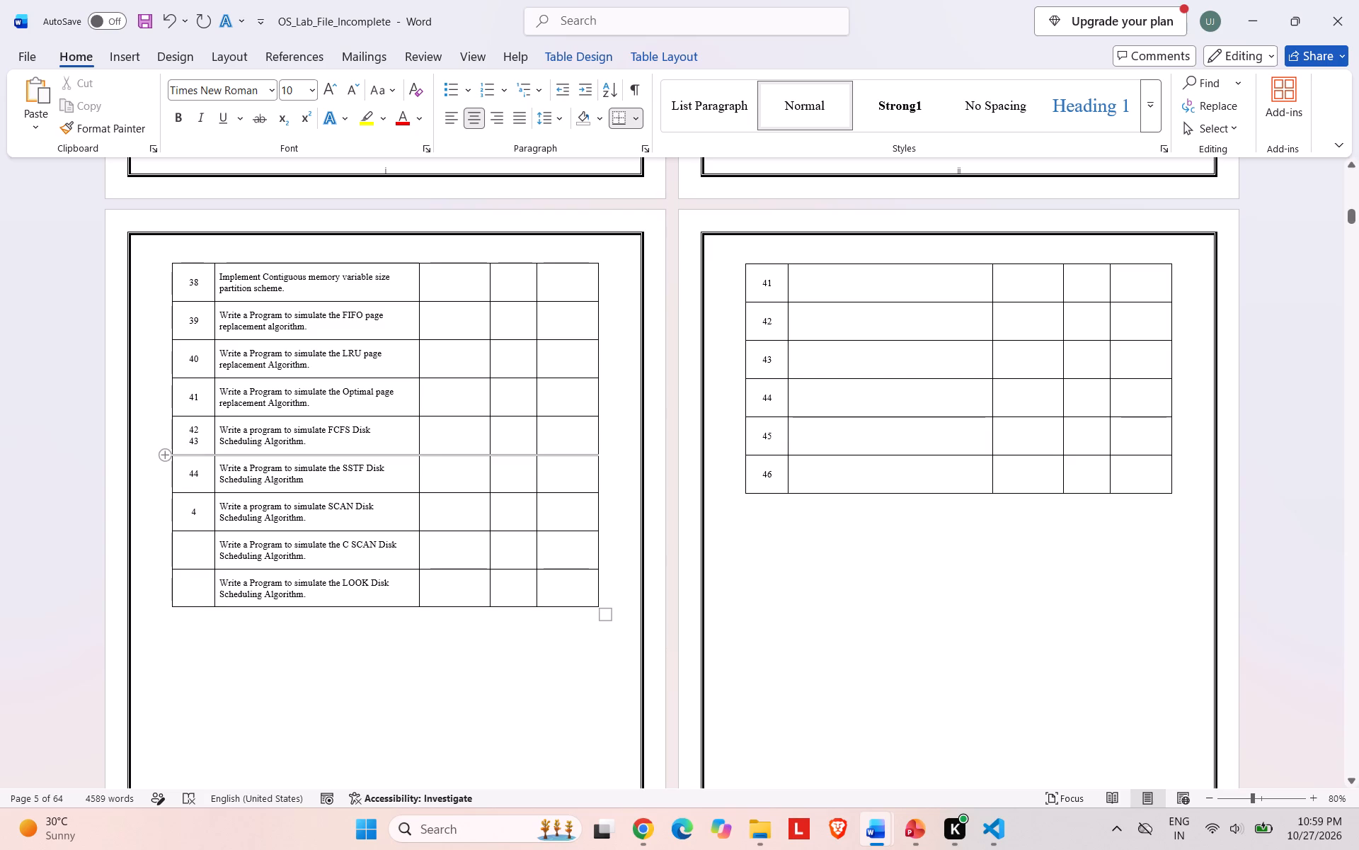
{"action": "left_click", "coordinate": [200, 442]}
{"action": "key", "text": "BackSpace"}
{"action": "key", "text": "BackSpace"}
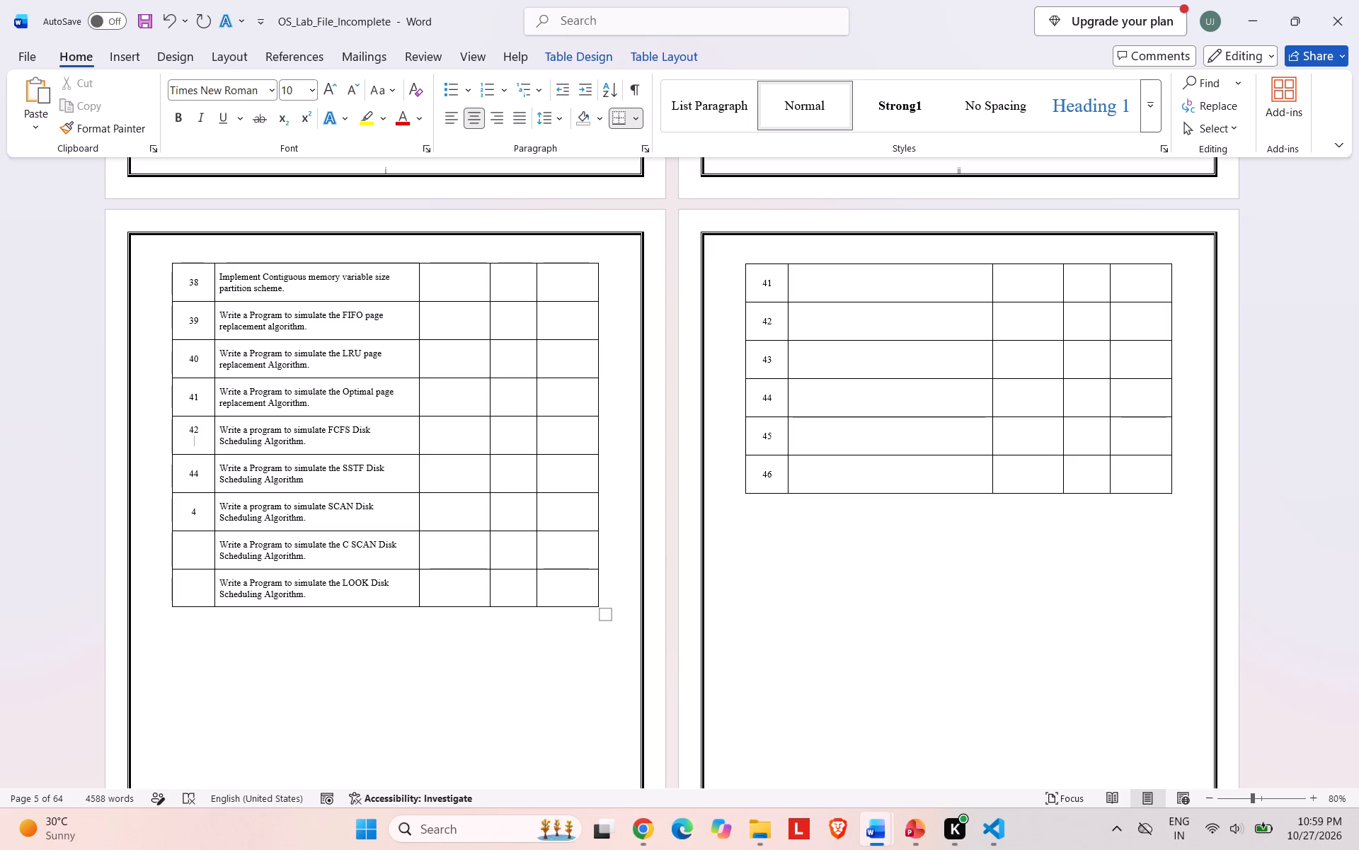
{"action": "key", "text": "BackSpace"}
{"action": "key", "text": "BackSpace"}
{"action": "left_click", "coordinate": [201, 472]}
{"action": "key", "text": "BackSpace"}
{"action": "key", "text": "3"}
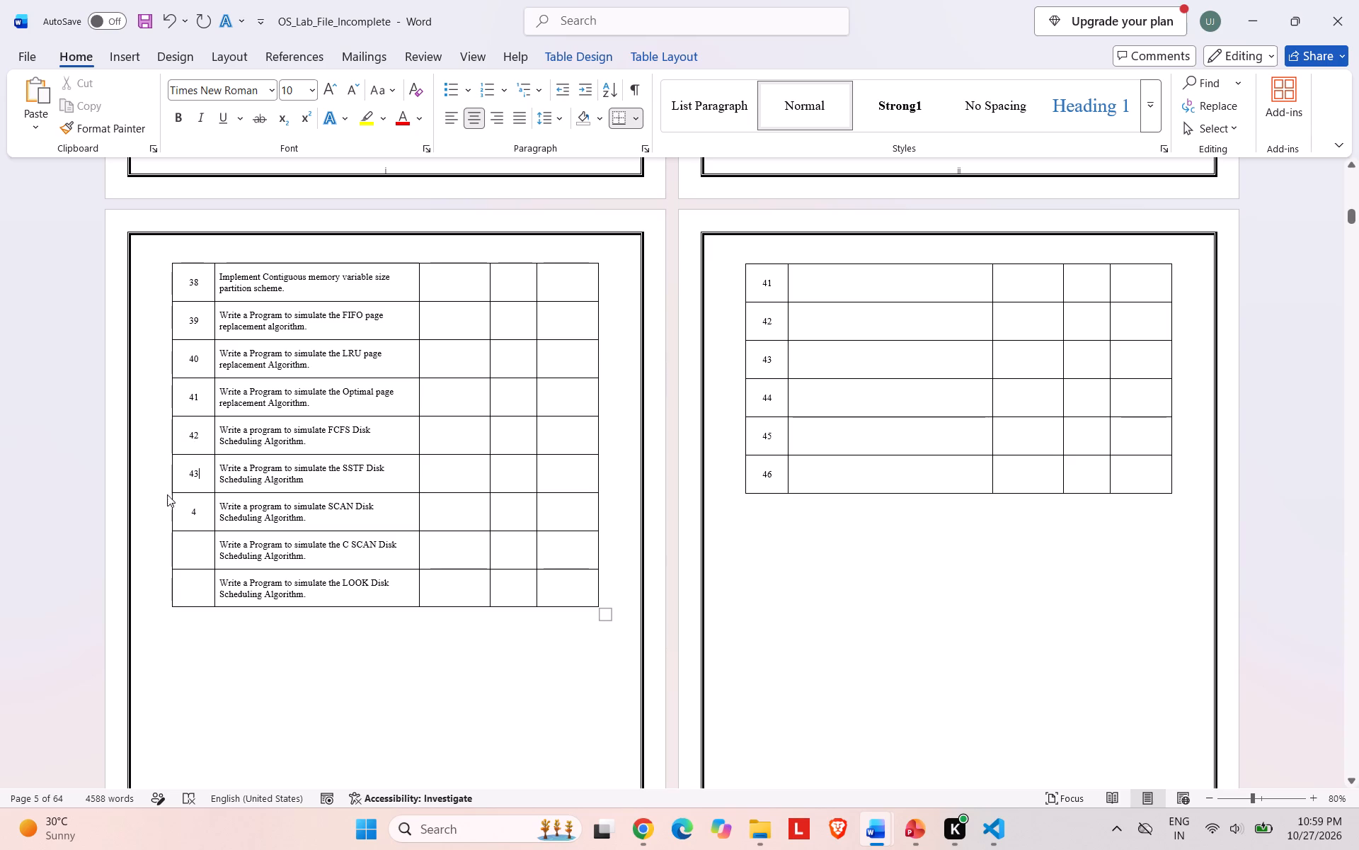
Complete the serial numbers as 44 for the SCAN row, 45 for C SCAN and 46 for LOOK.
{"action": "left_click", "coordinate": [197, 508]}
{"action": "key", "text": "4"}
{"action": "key", "text": "Down"}
{"action": "type", "text": "45"}
{"action": "key", "text": "Down"}
{"action": "type", "text": "46"}
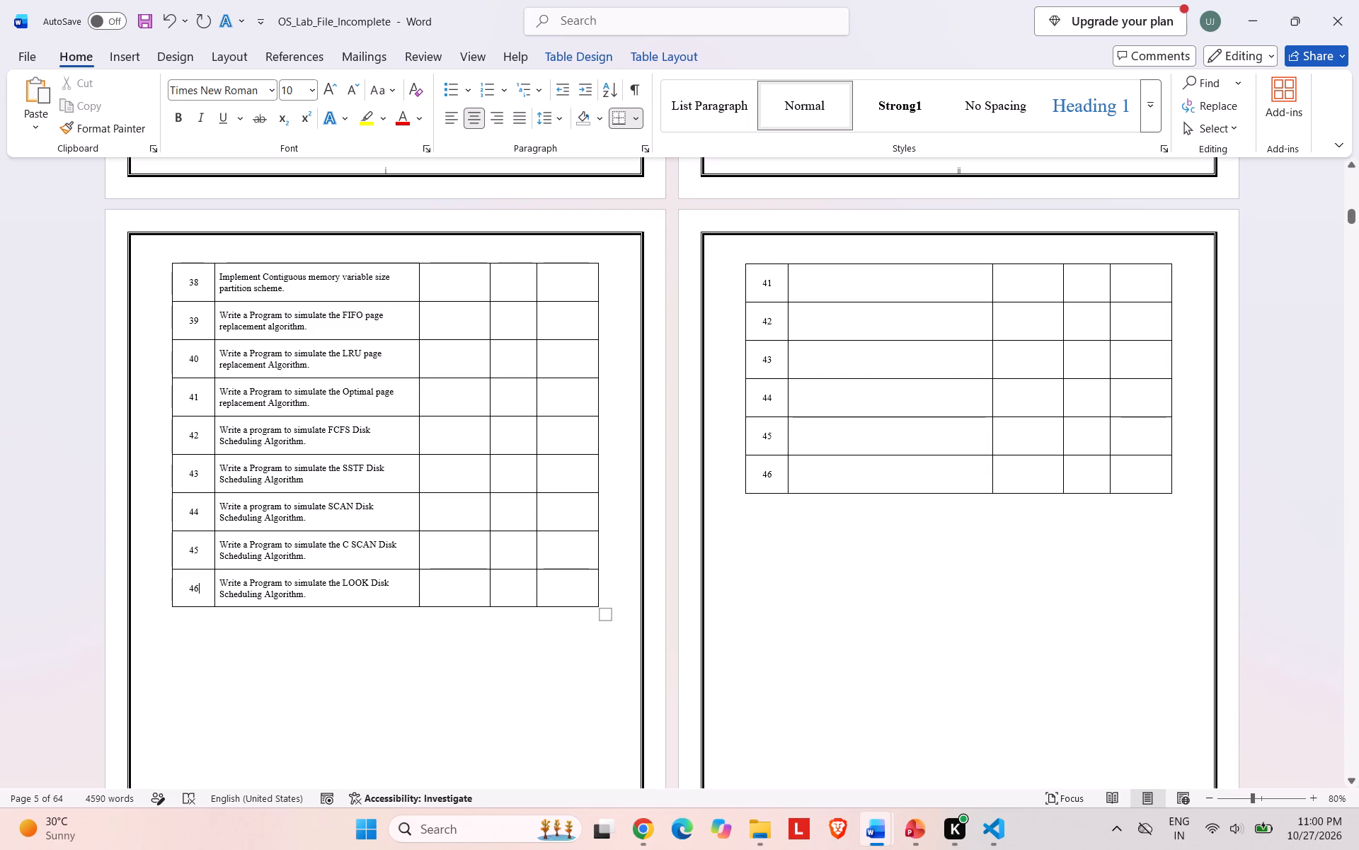
Delete the leftover table numbered 41 to 46 from page iv.
{"action": "left_click", "coordinate": [747, 268]}
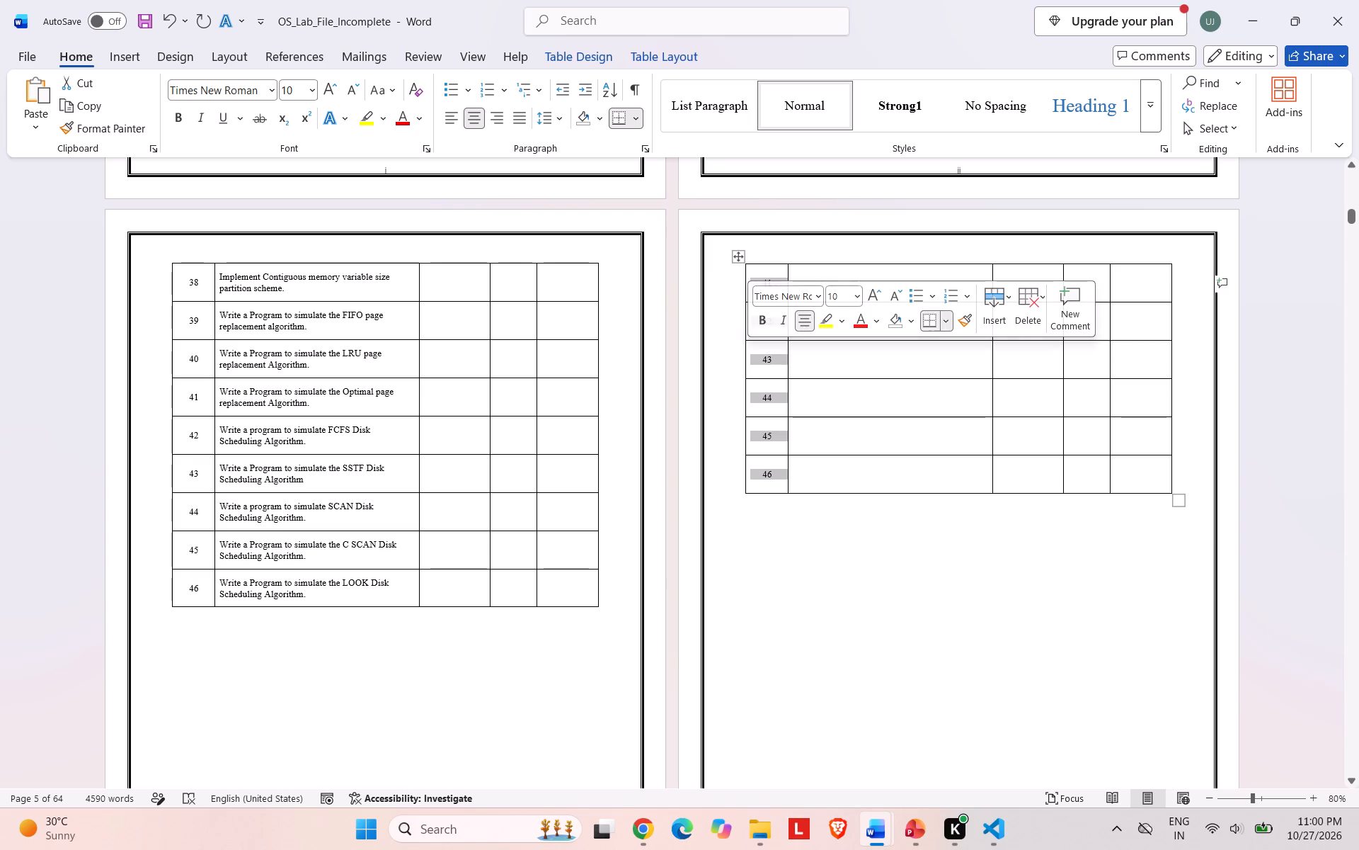
{"action": "left_click", "coordinate": [743, 261]}
{"action": "key", "text": "BackSpace"}
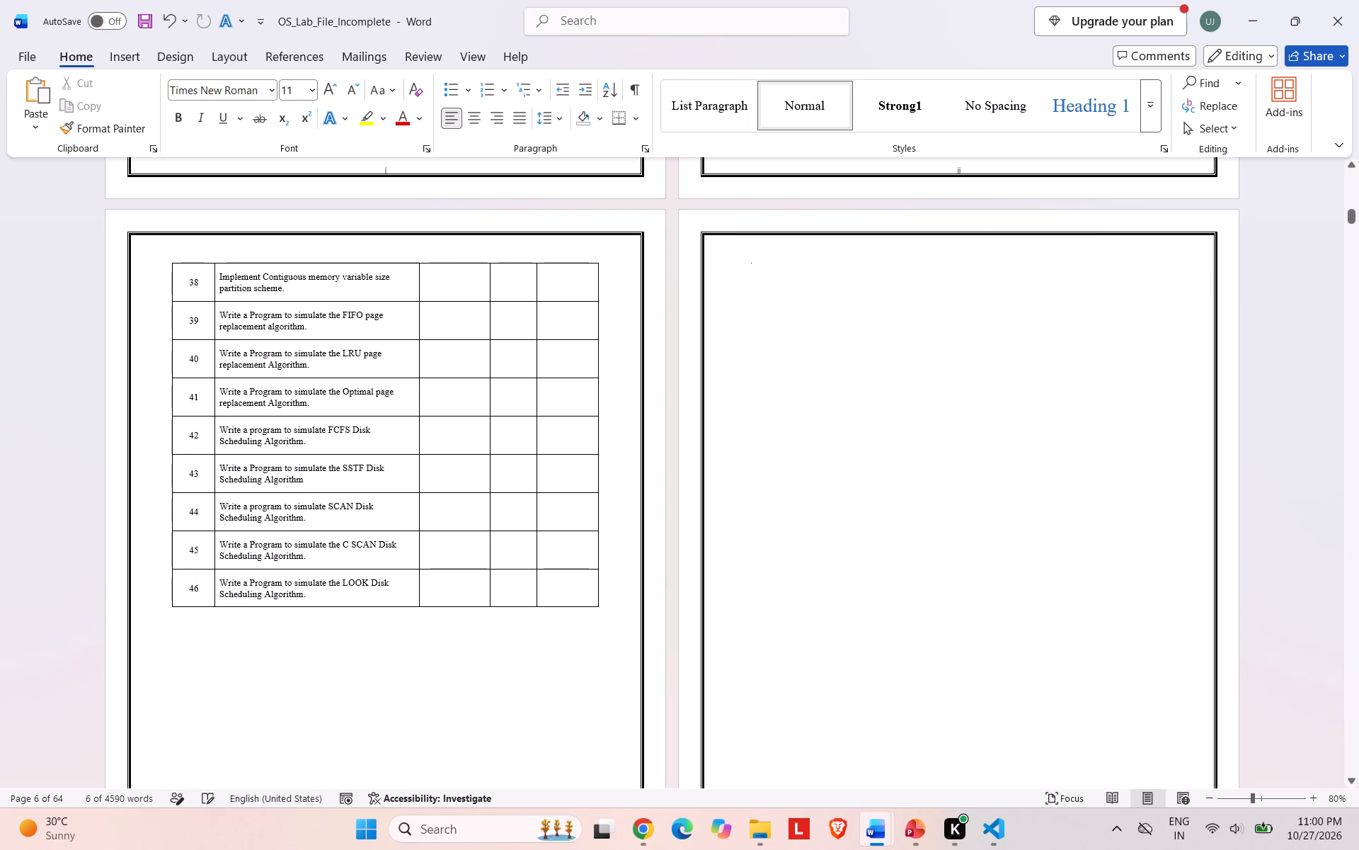
Inspect the index pages and blank page iv with formatting marks shown, checking for breaks or leftover paragraphs, and hide the marks.
{"action": "left_click", "coordinate": [643, 81]}
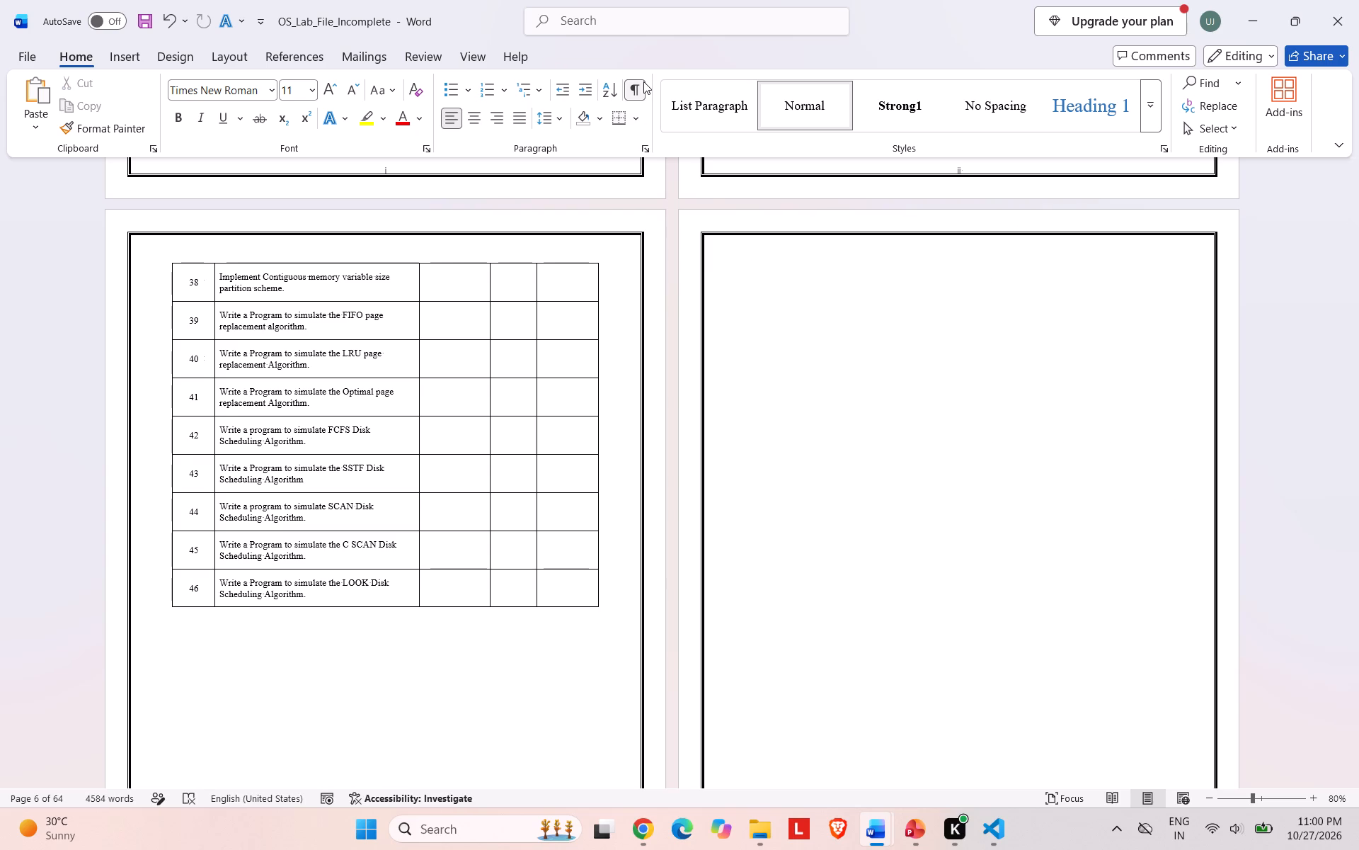
{"action": "scroll", "coordinate": [704, 277], "scroll_direction": "down", "scroll_amount": 2}
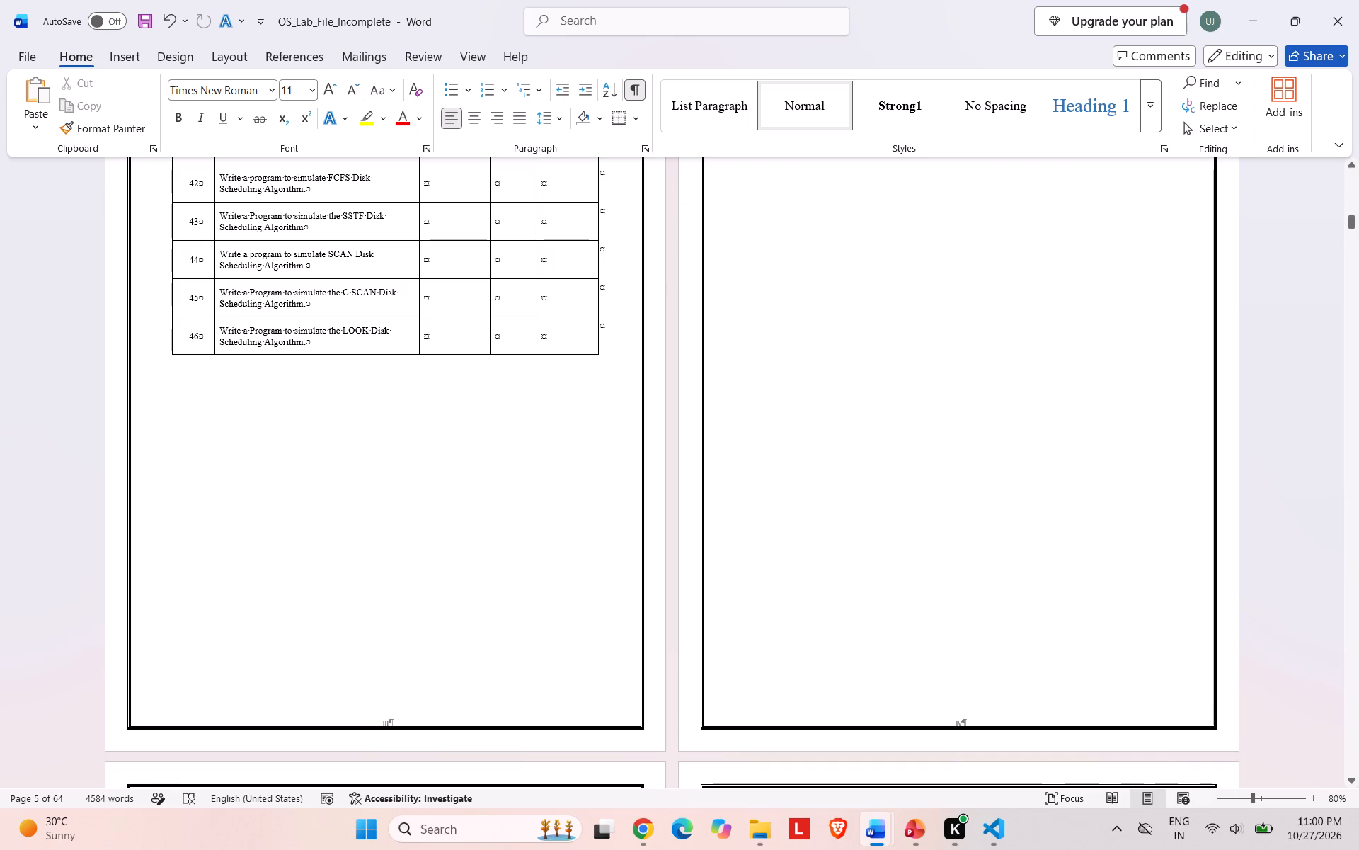
{"action": "left_click", "coordinate": [962, 718]}
{"action": "scroll", "coordinate": [953, 688], "scroll_direction": "down", "scroll_amount": 1}
{"action": "scroll", "coordinate": [953, 688], "scroll_direction": "up", "scroll_amount": 8}
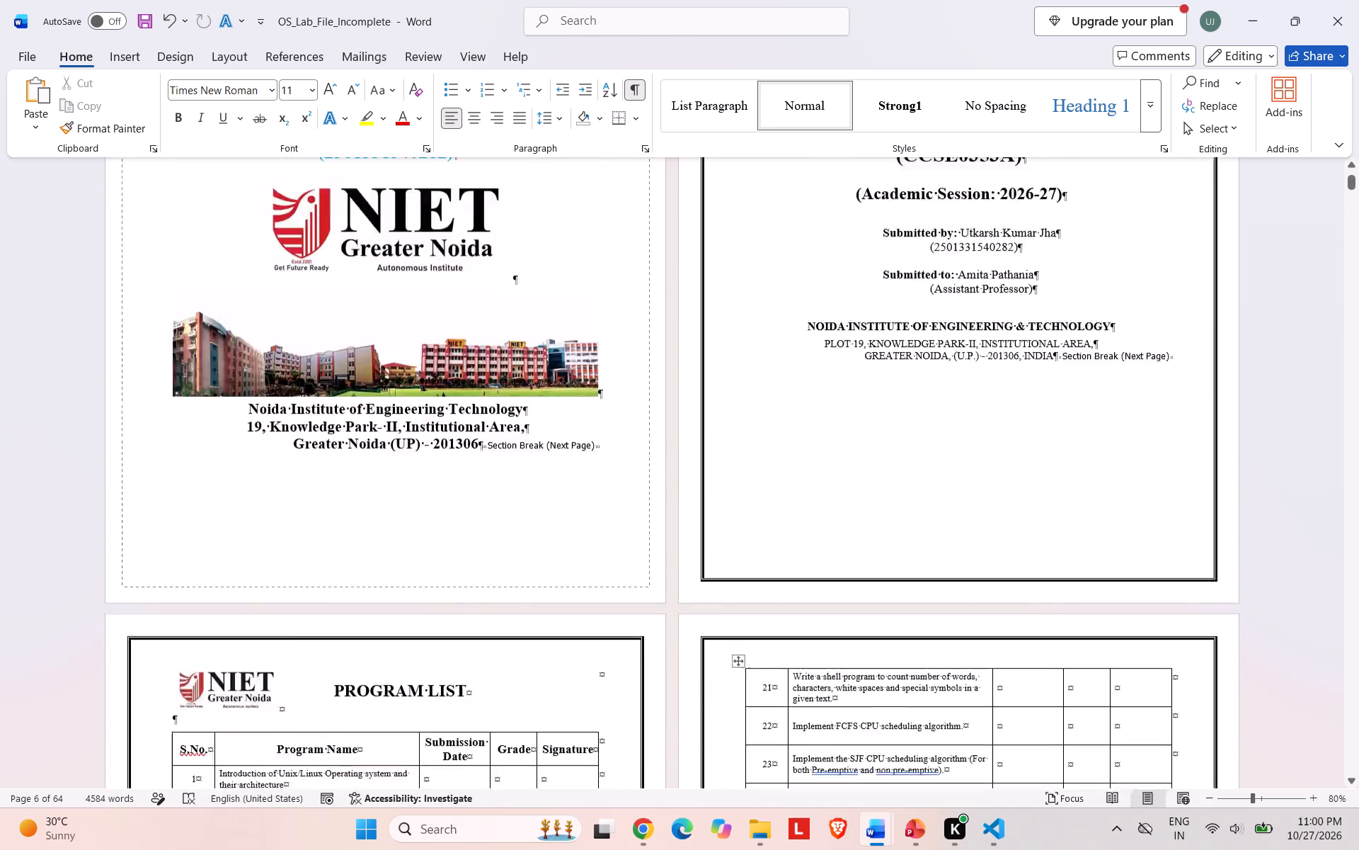
{"action": "scroll", "coordinate": [953, 688], "scroll_direction": "down", "scroll_amount": 4}
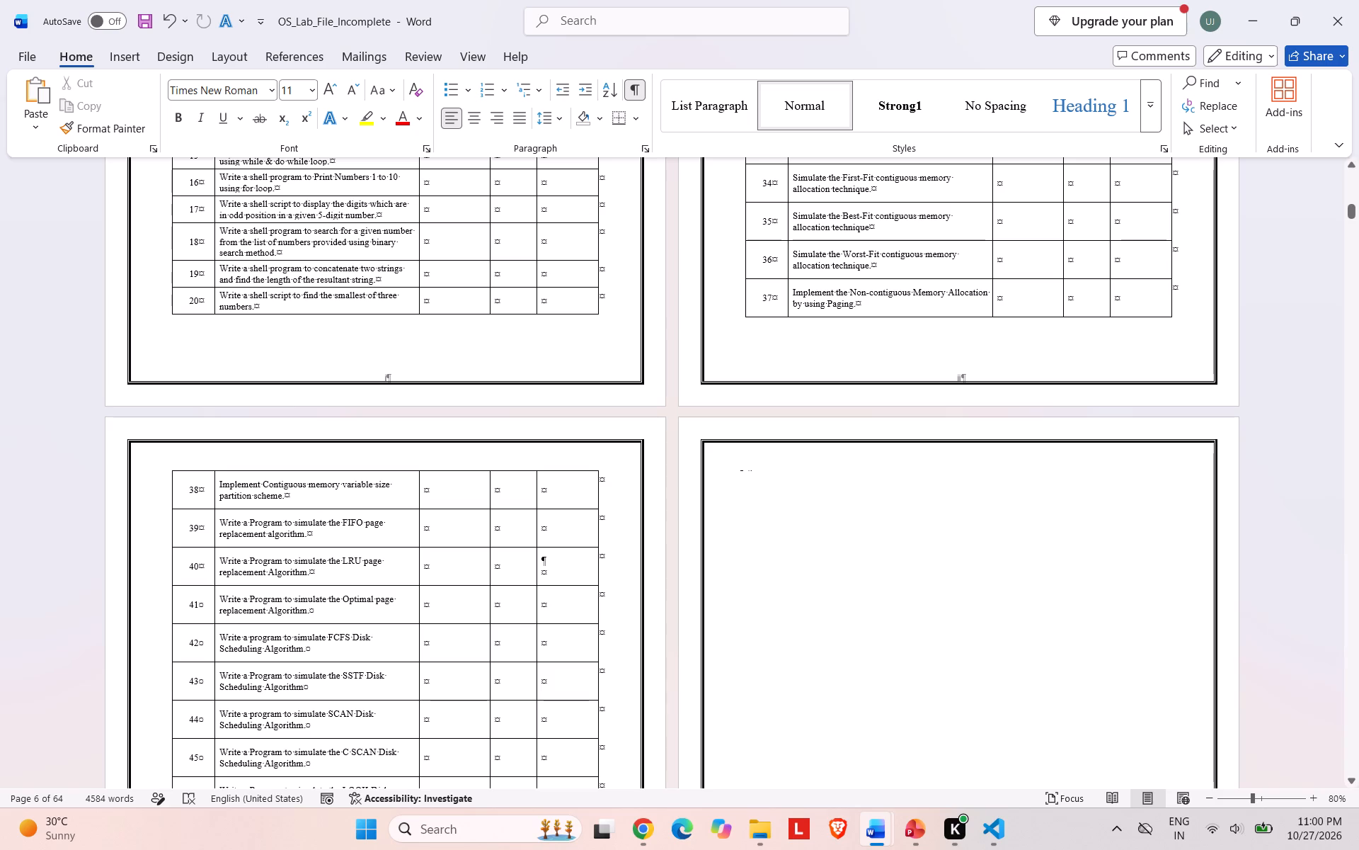
{"action": "left_click", "coordinate": [631, 96]}
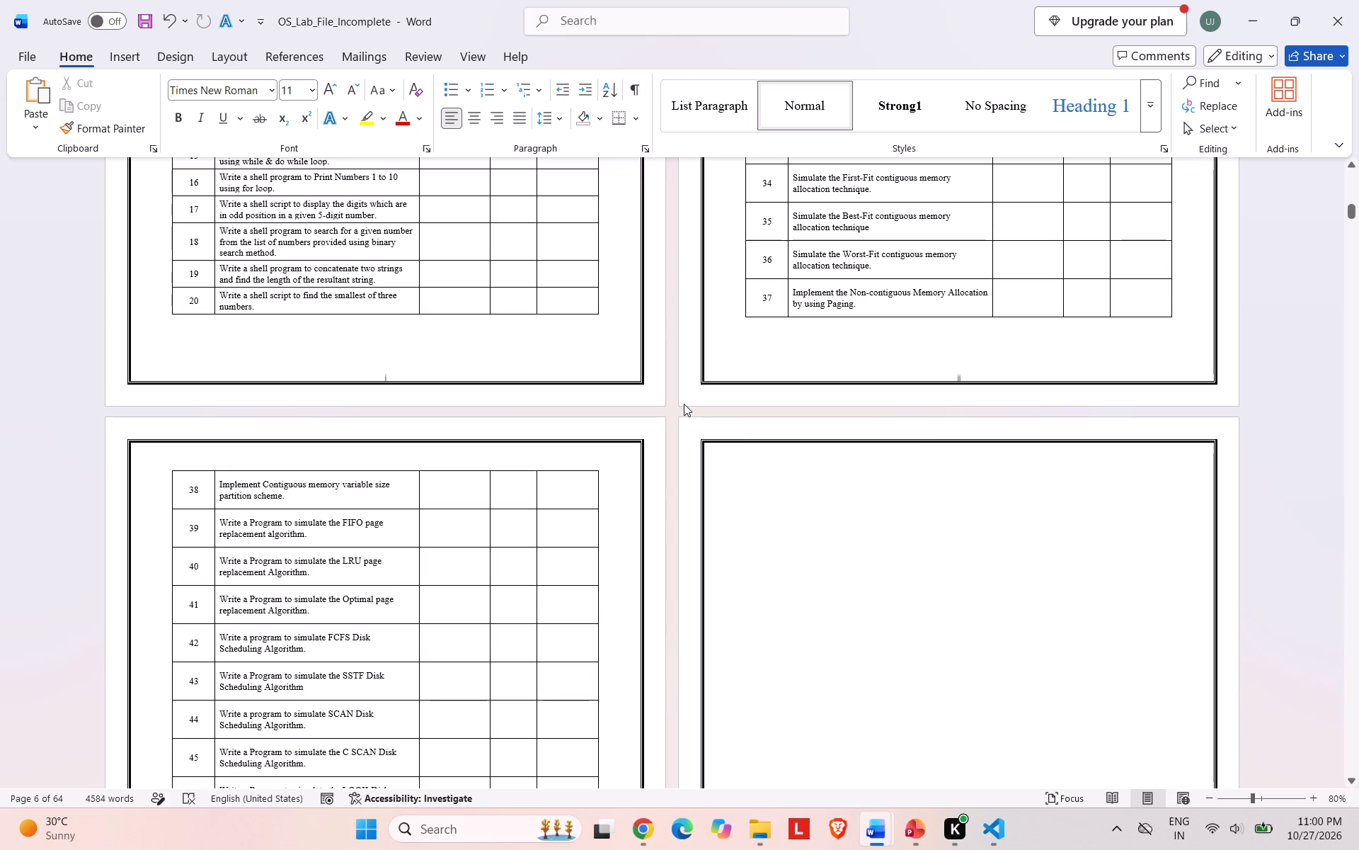
Review the program list tables from program 1 to 46 and the blank page iv, comparing their layout.
{"action": "scroll", "coordinate": [566, 345], "scroll_direction": "up", "scroll_amount": 1}
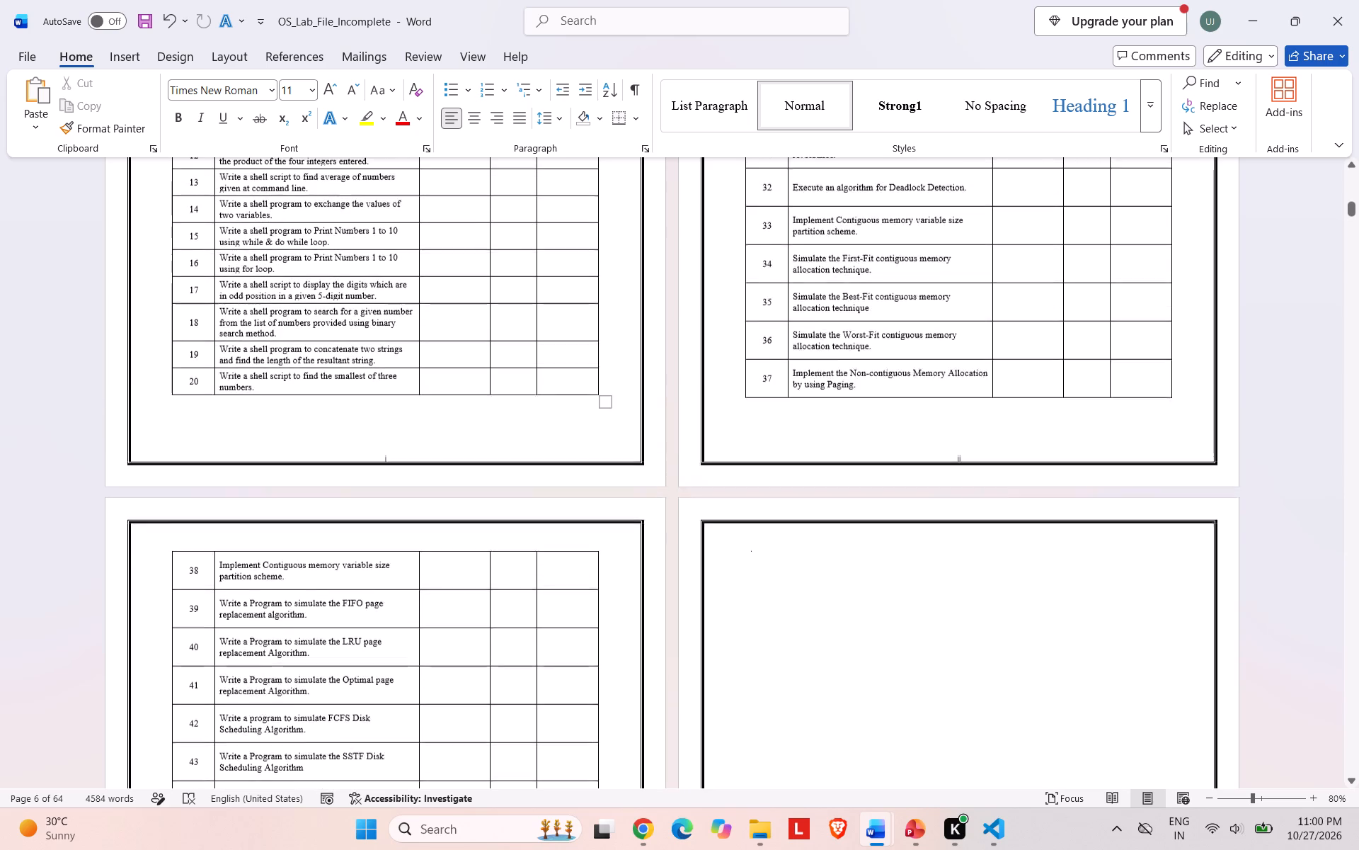
{"action": "scroll", "coordinate": [566, 345], "scroll_direction": "up", "scroll_amount": 2}
{"action": "scroll", "coordinate": [566, 345], "scroll_direction": "down", "scroll_amount": 1}
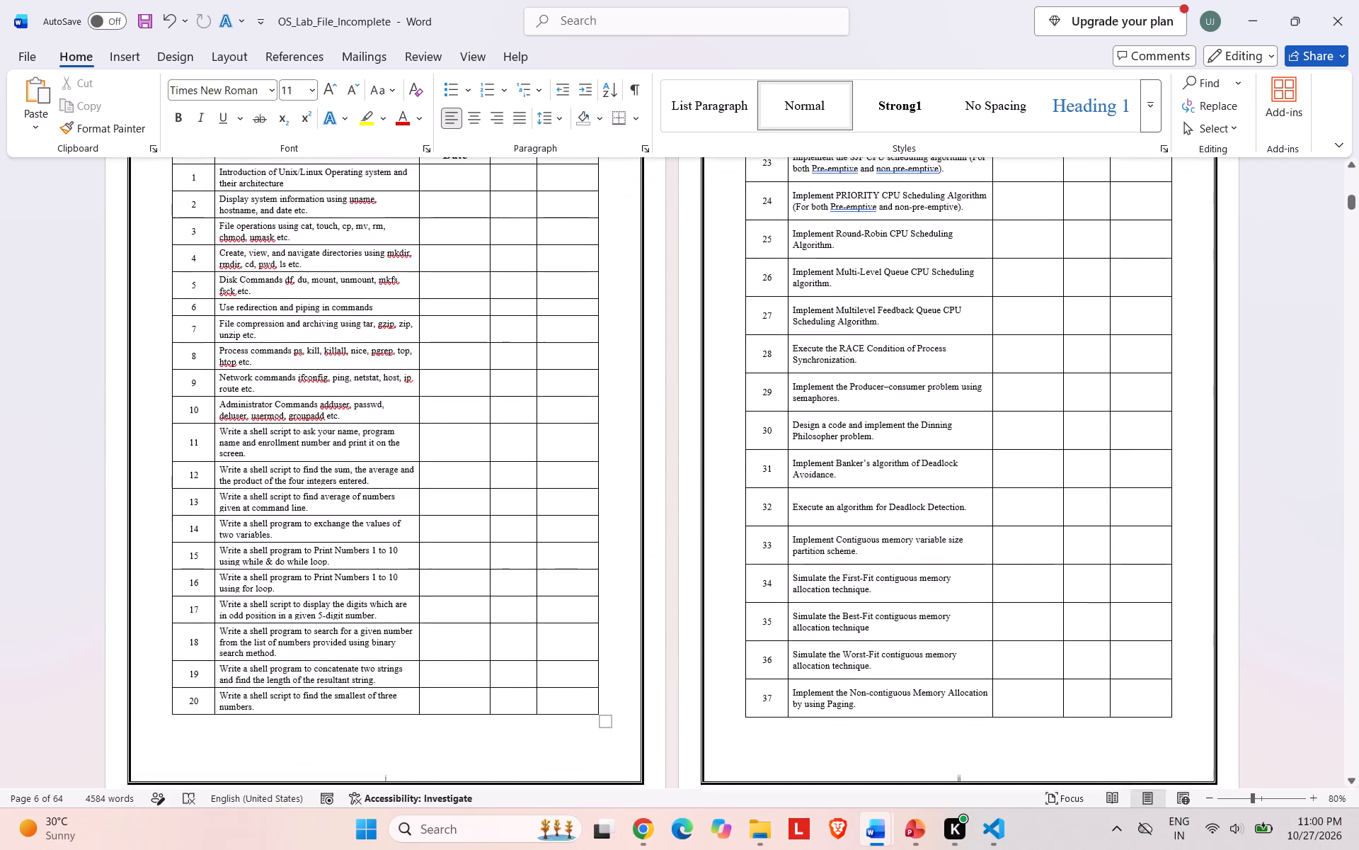
{"action": "scroll", "coordinate": [566, 345], "scroll_direction": "up", "scroll_amount": 1}
{"action": "scroll", "coordinate": [566, 345], "scroll_direction": "down", "scroll_amount": 1}
{"action": "scroll", "coordinate": [566, 345], "scroll_direction": "up", "scroll_amount": 2}
{"action": "scroll", "coordinate": [566, 345], "scroll_direction": "down", "scroll_amount": 1}
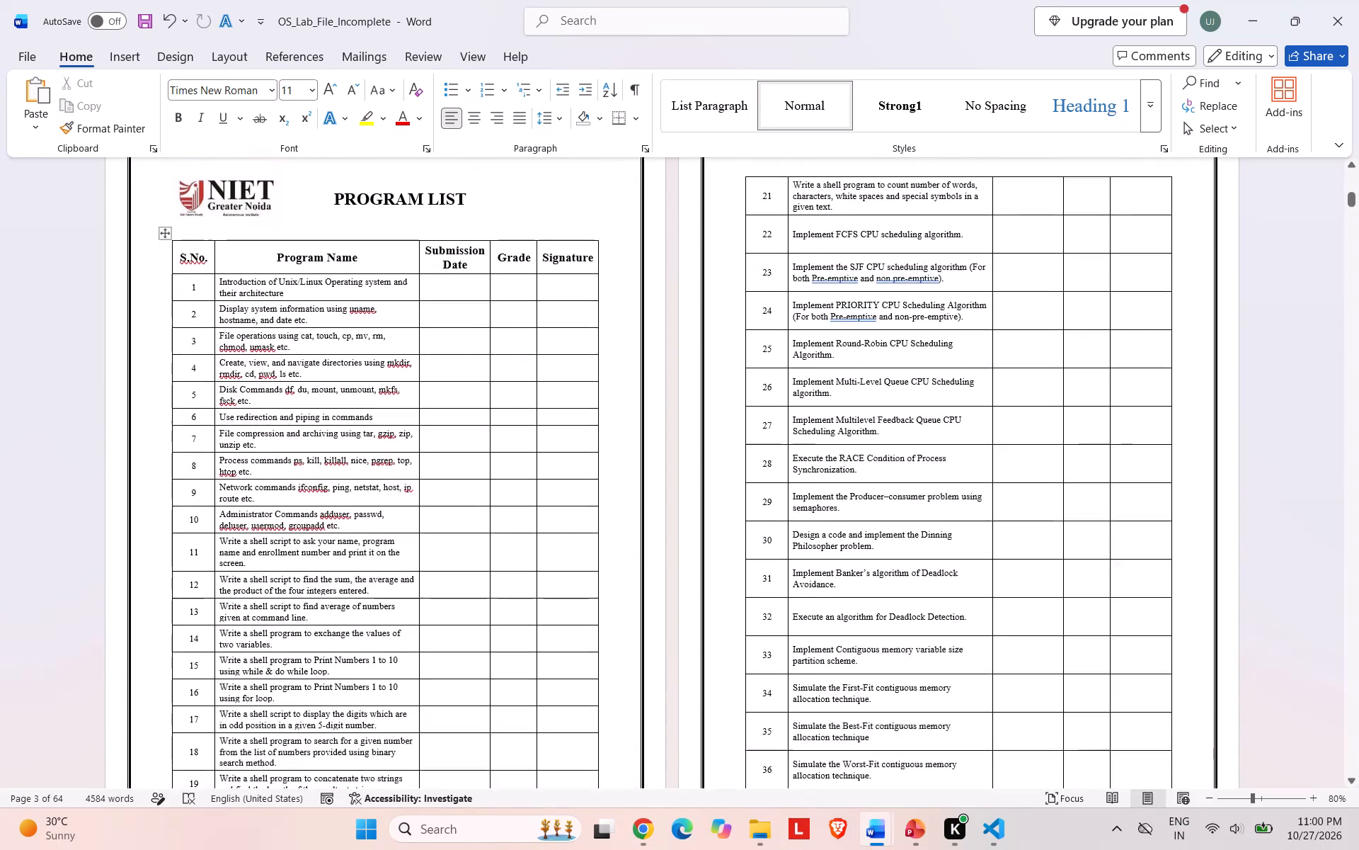
{"action": "scroll", "coordinate": [566, 345], "scroll_direction": "down", "scroll_amount": 2}
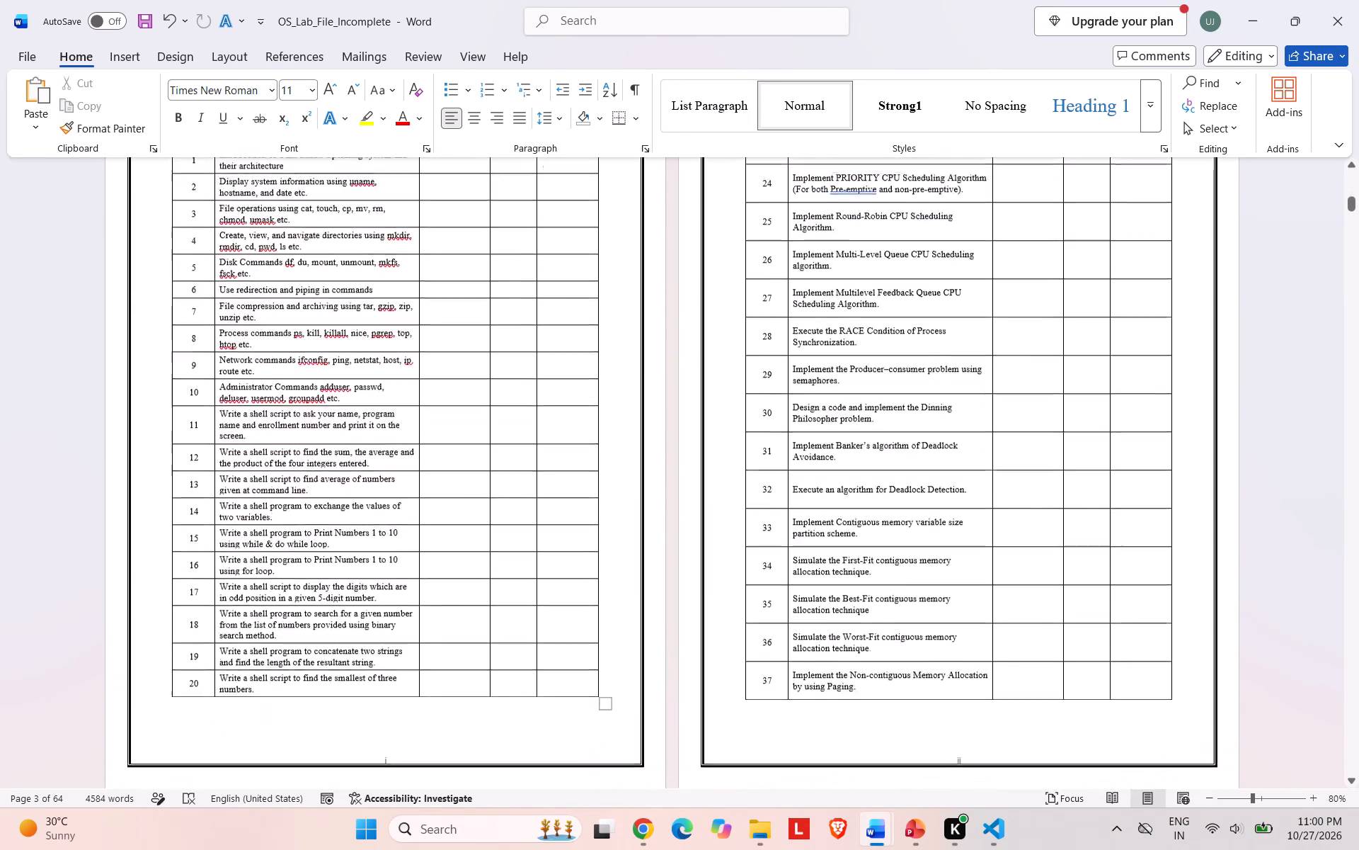
{"action": "scroll", "coordinate": [566, 345], "scroll_direction": "down", "scroll_amount": 3}
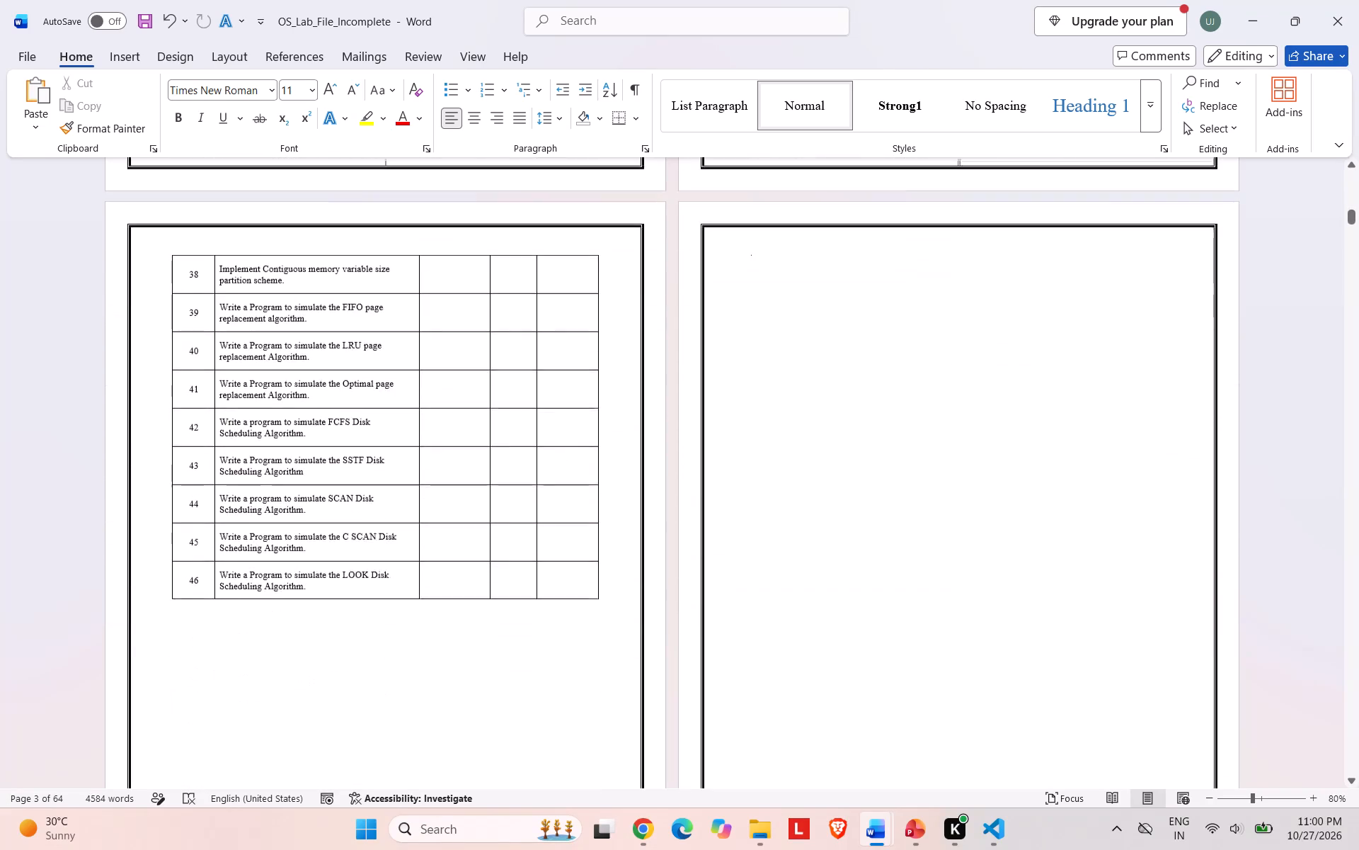
{"action": "scroll", "coordinate": [566, 345], "scroll_direction": "down", "scroll_amount": 1}
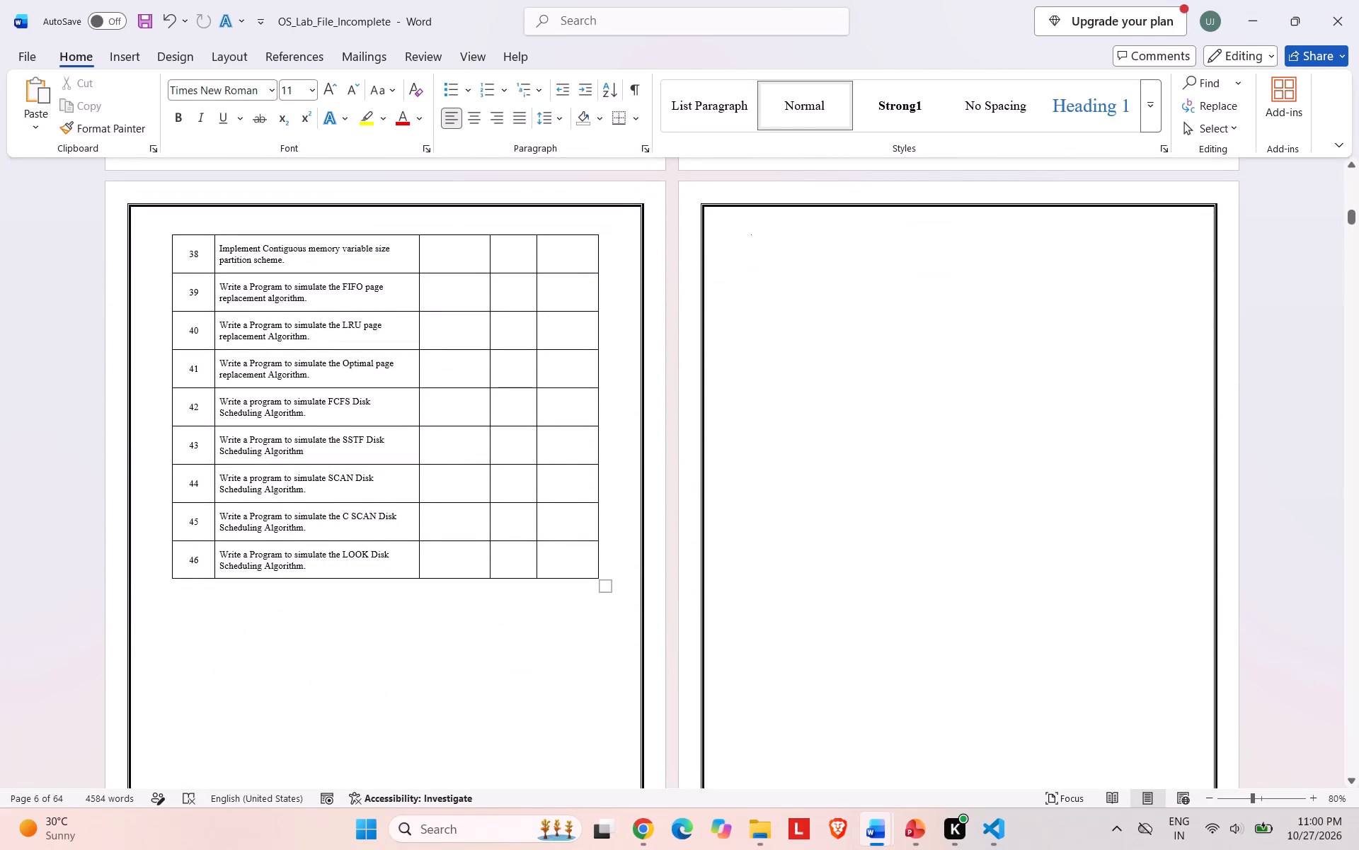
{"action": "scroll", "coordinate": [566, 345], "scroll_direction": "up", "scroll_amount": 2}
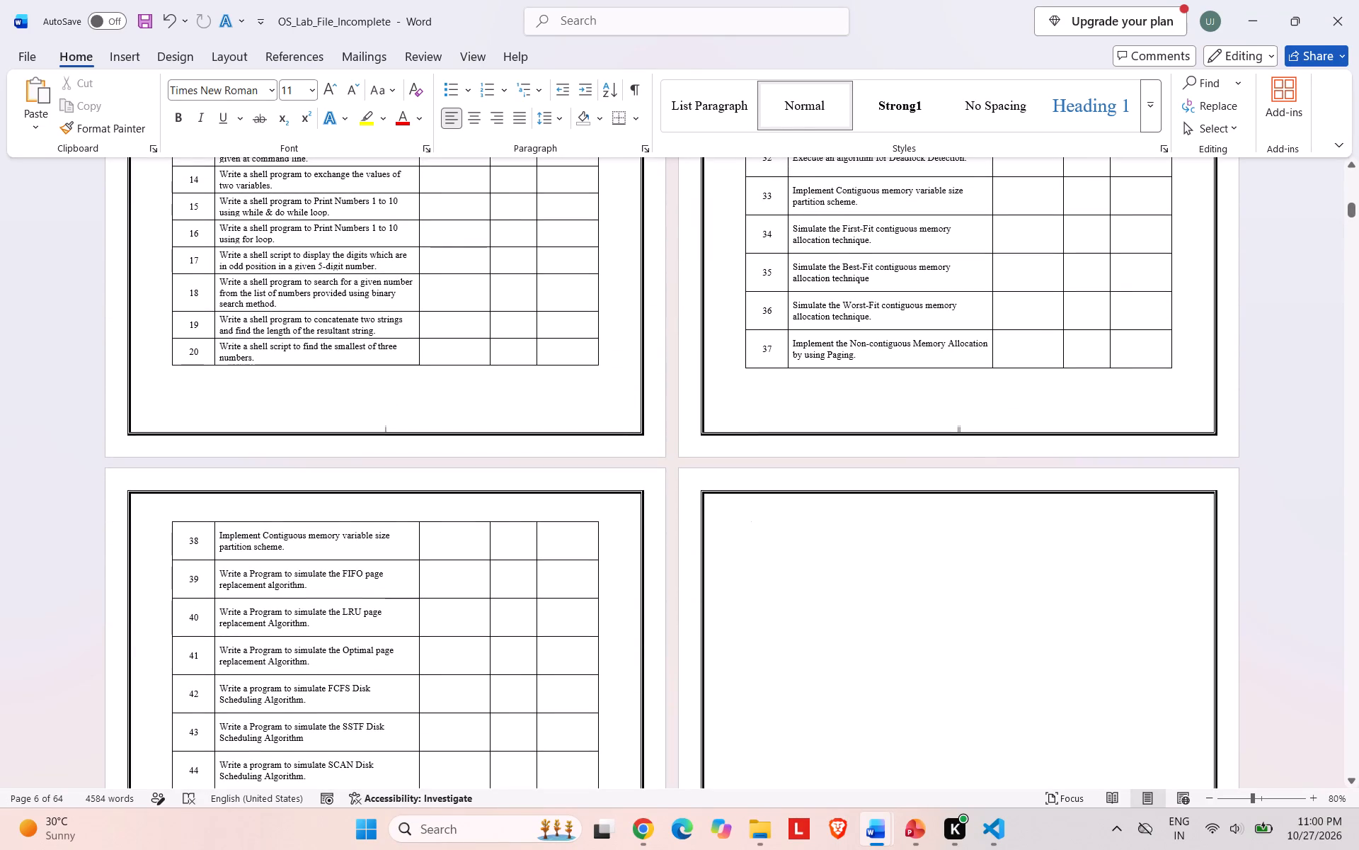
{"action": "scroll", "coordinate": [566, 345], "scroll_direction": "up", "scroll_amount": 3}
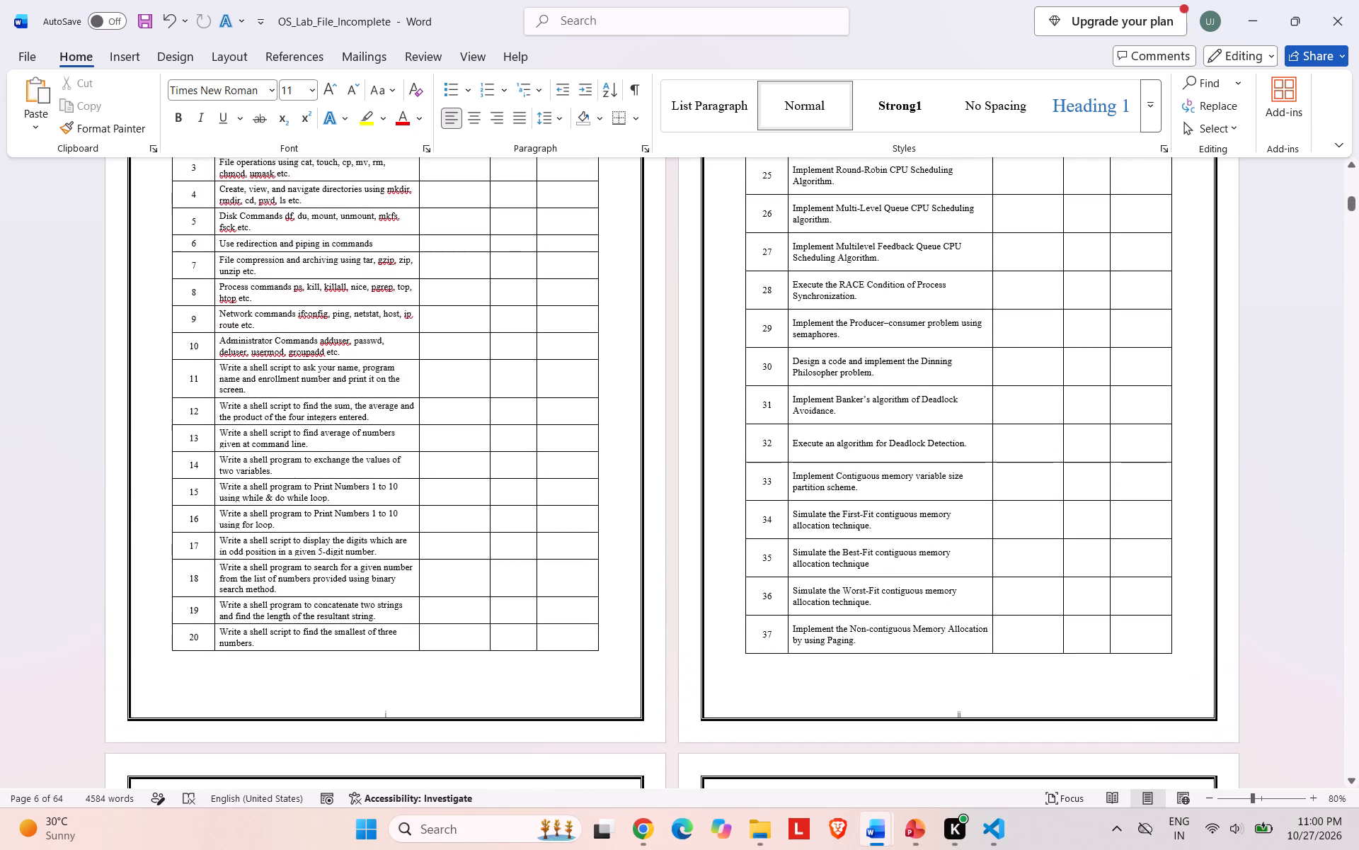
{"action": "scroll", "coordinate": [566, 345], "scroll_direction": "up", "scroll_amount": 1}
{"action": "scroll", "coordinate": [803, 328], "scroll_direction": "up", "scroll_amount": 1}
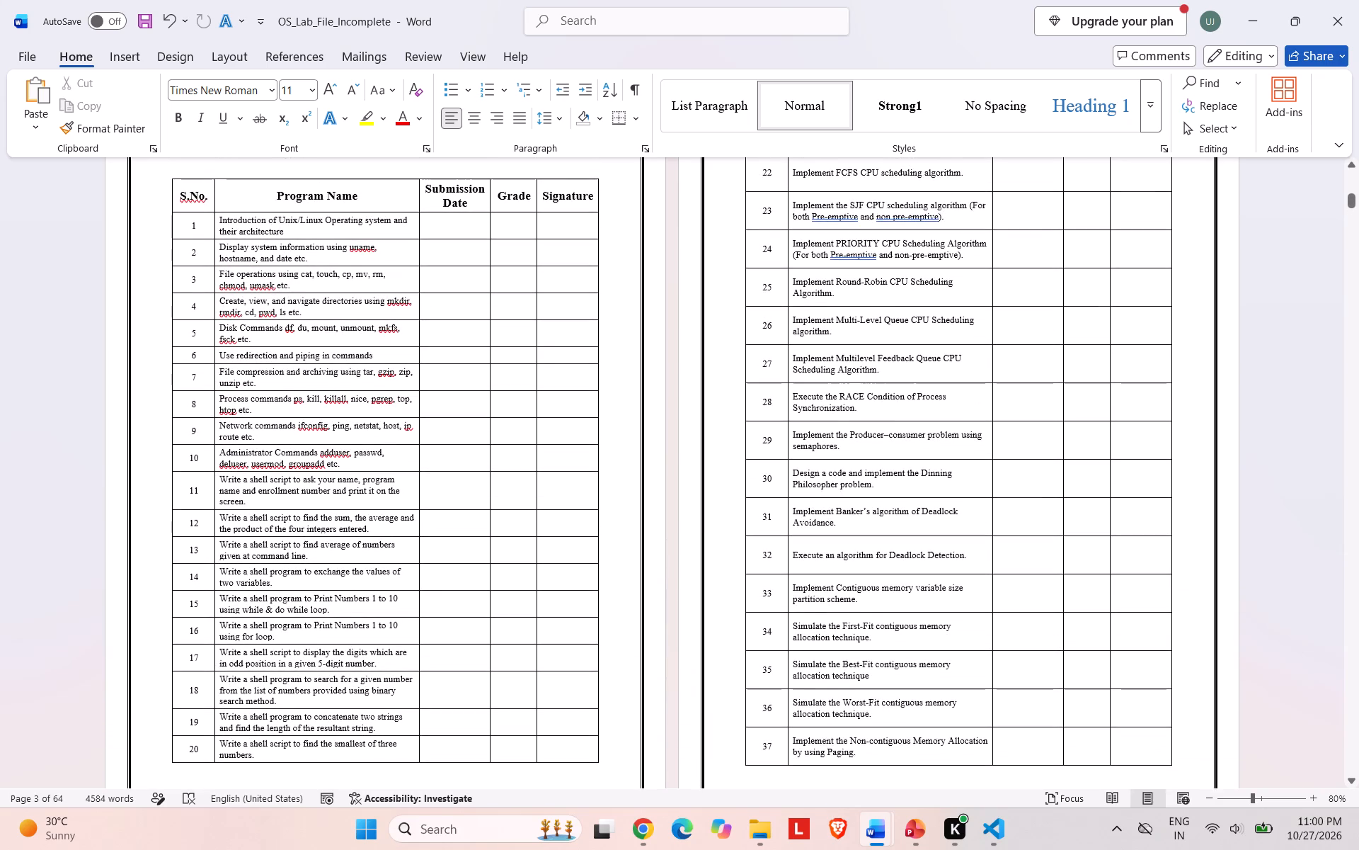
{"action": "scroll", "coordinate": [803, 328], "scroll_direction": "up", "scroll_amount": 1}
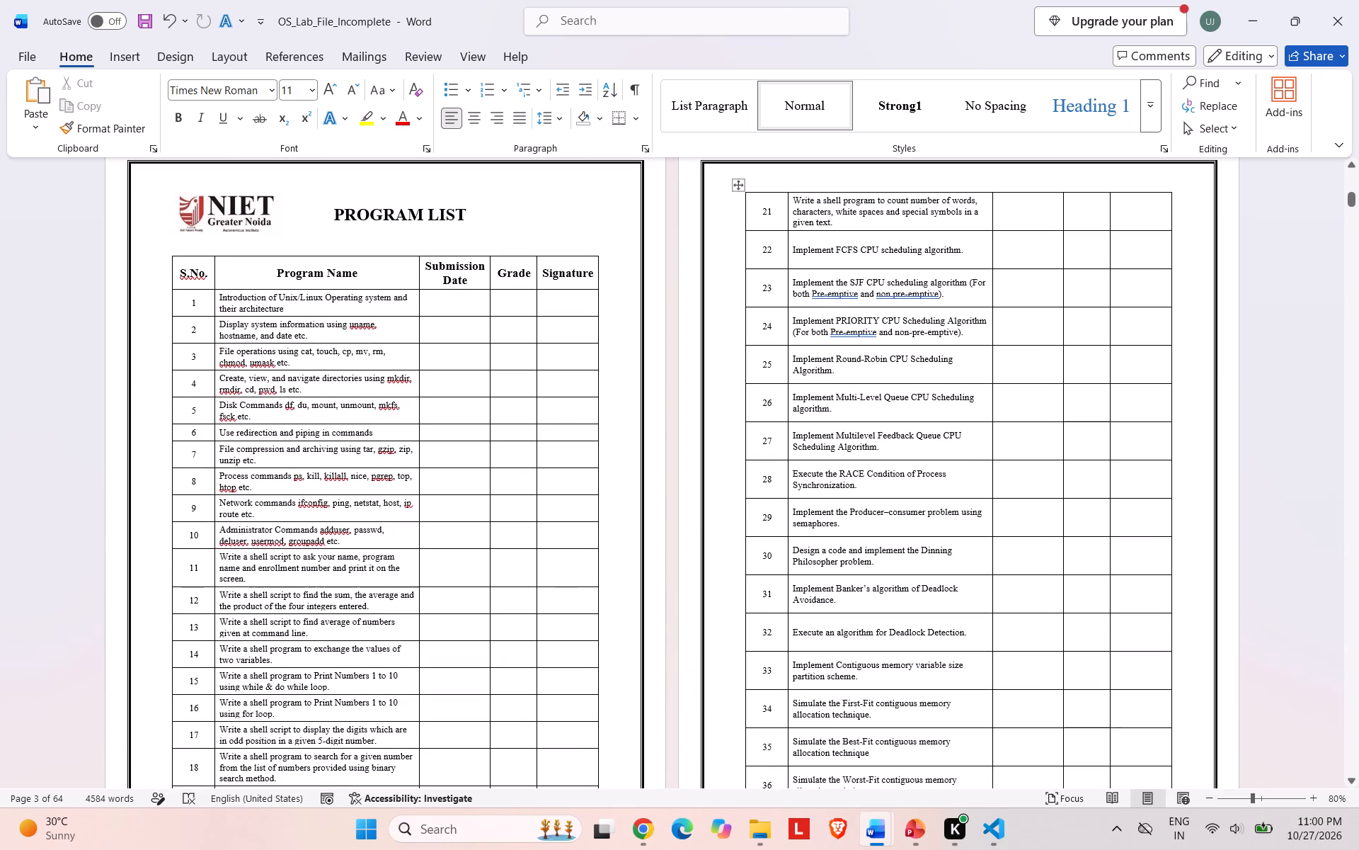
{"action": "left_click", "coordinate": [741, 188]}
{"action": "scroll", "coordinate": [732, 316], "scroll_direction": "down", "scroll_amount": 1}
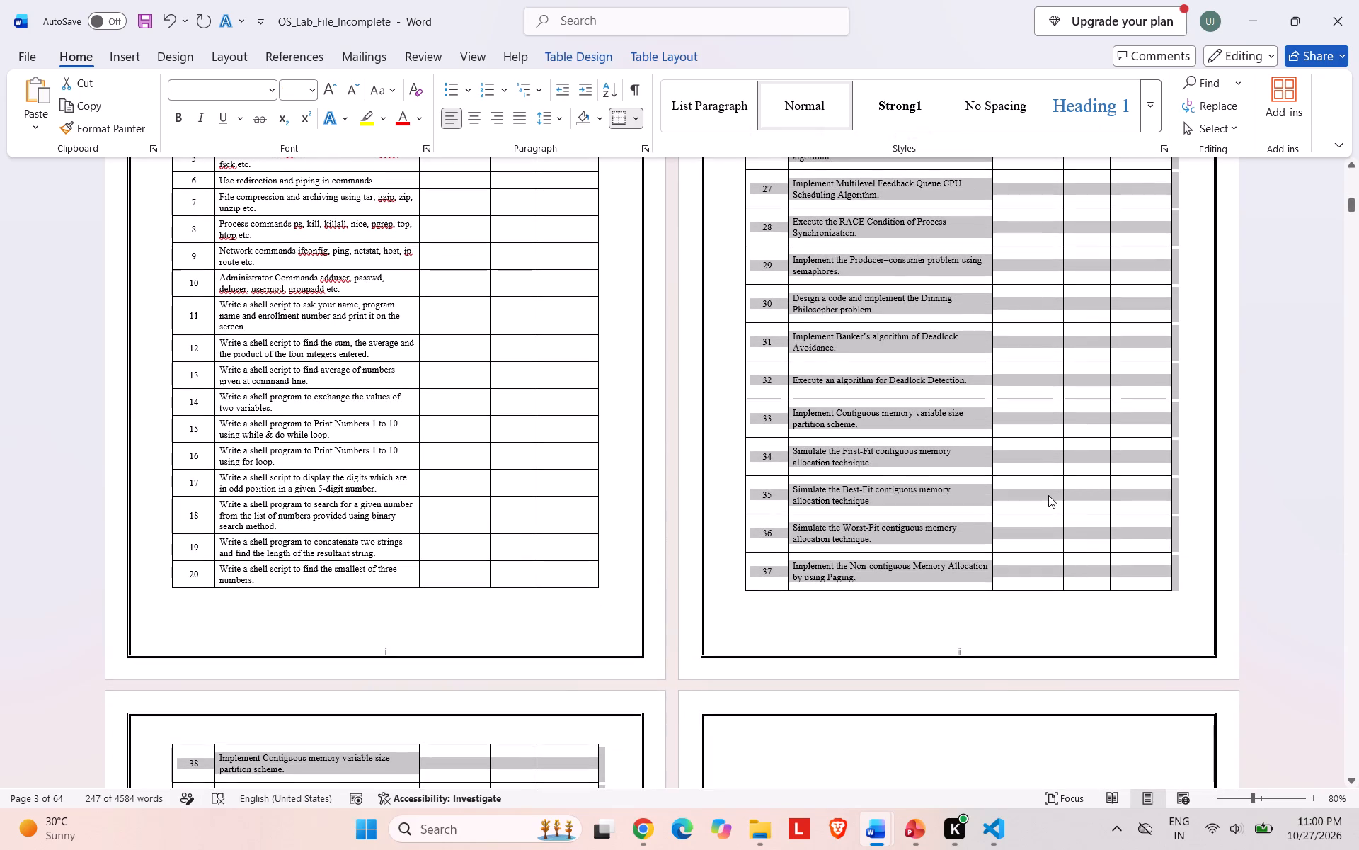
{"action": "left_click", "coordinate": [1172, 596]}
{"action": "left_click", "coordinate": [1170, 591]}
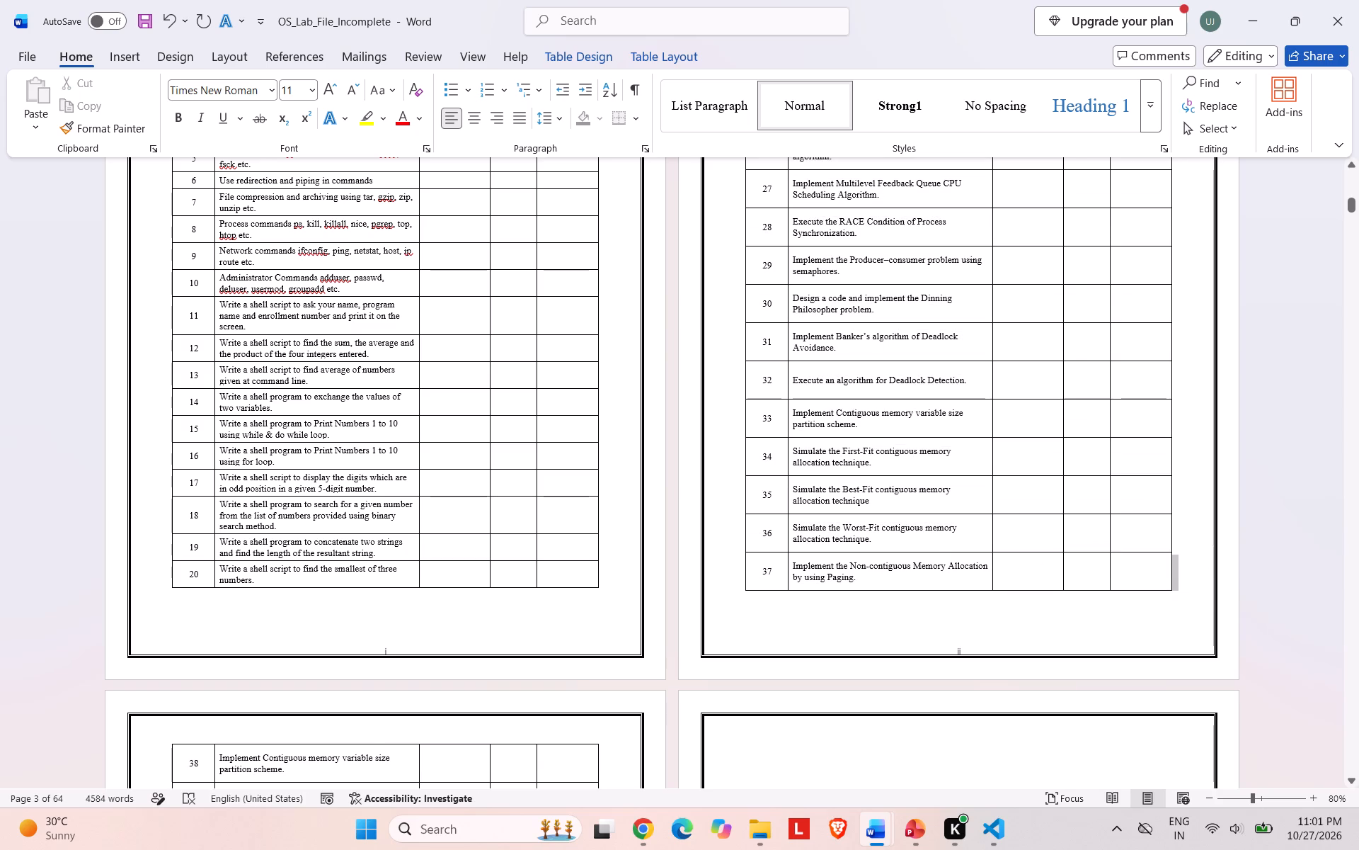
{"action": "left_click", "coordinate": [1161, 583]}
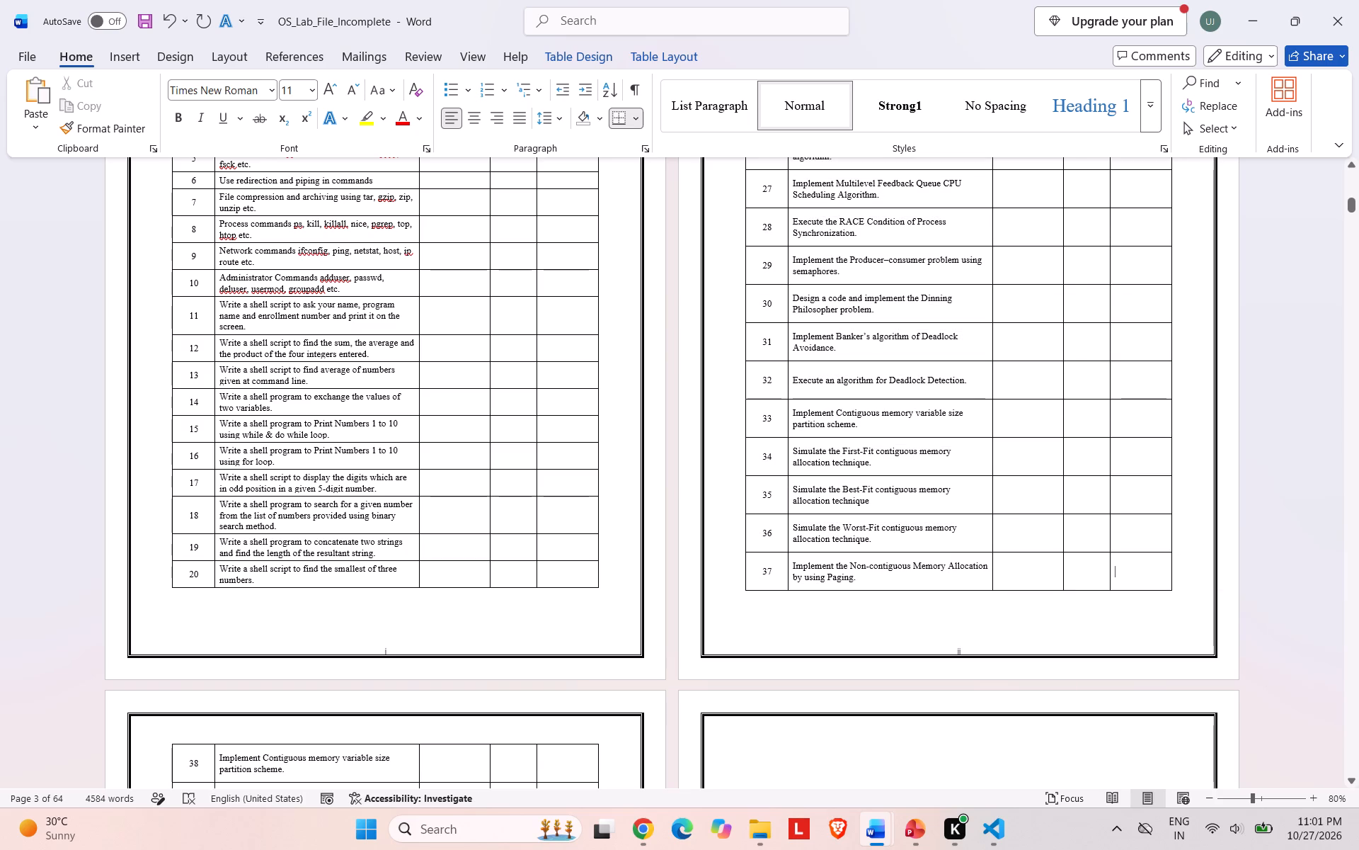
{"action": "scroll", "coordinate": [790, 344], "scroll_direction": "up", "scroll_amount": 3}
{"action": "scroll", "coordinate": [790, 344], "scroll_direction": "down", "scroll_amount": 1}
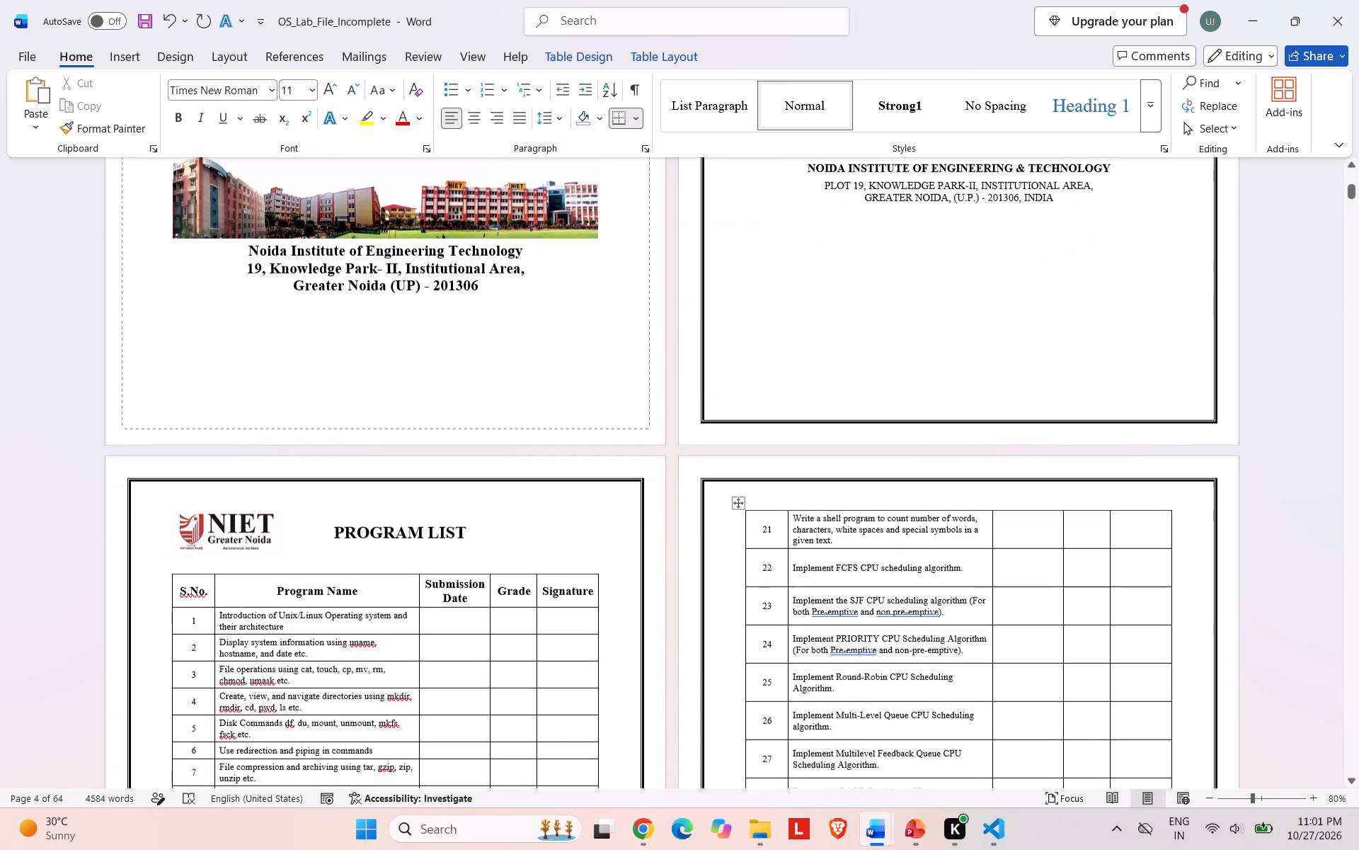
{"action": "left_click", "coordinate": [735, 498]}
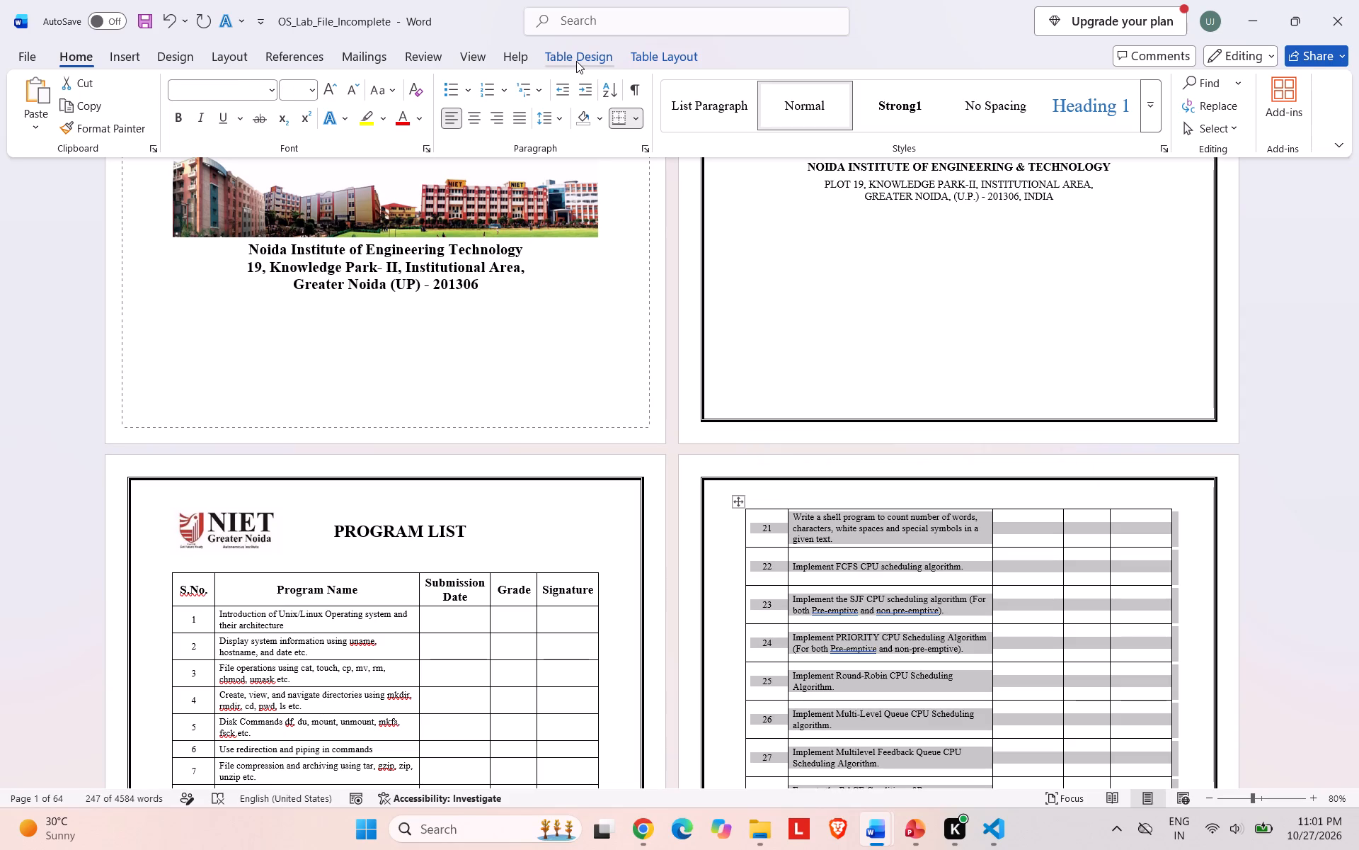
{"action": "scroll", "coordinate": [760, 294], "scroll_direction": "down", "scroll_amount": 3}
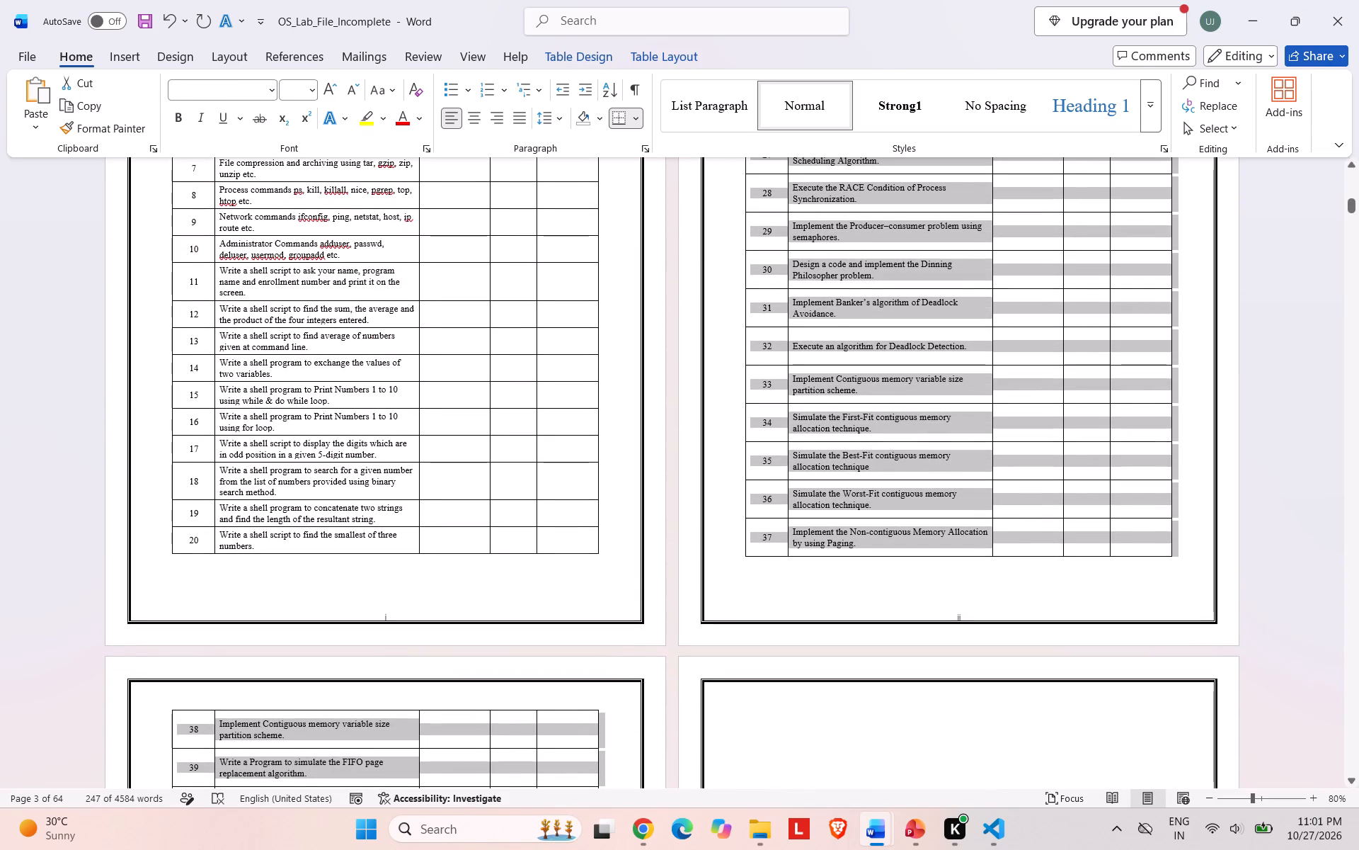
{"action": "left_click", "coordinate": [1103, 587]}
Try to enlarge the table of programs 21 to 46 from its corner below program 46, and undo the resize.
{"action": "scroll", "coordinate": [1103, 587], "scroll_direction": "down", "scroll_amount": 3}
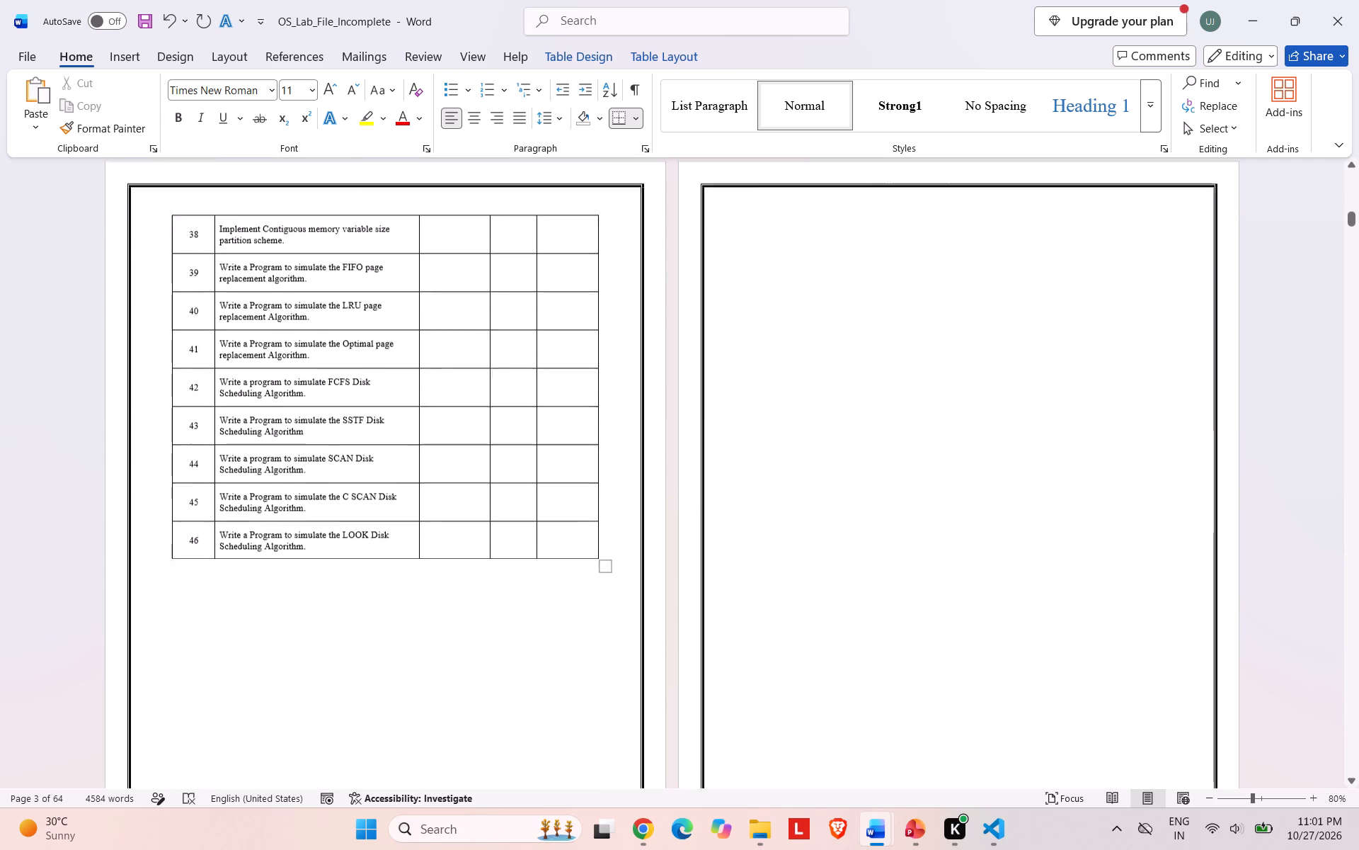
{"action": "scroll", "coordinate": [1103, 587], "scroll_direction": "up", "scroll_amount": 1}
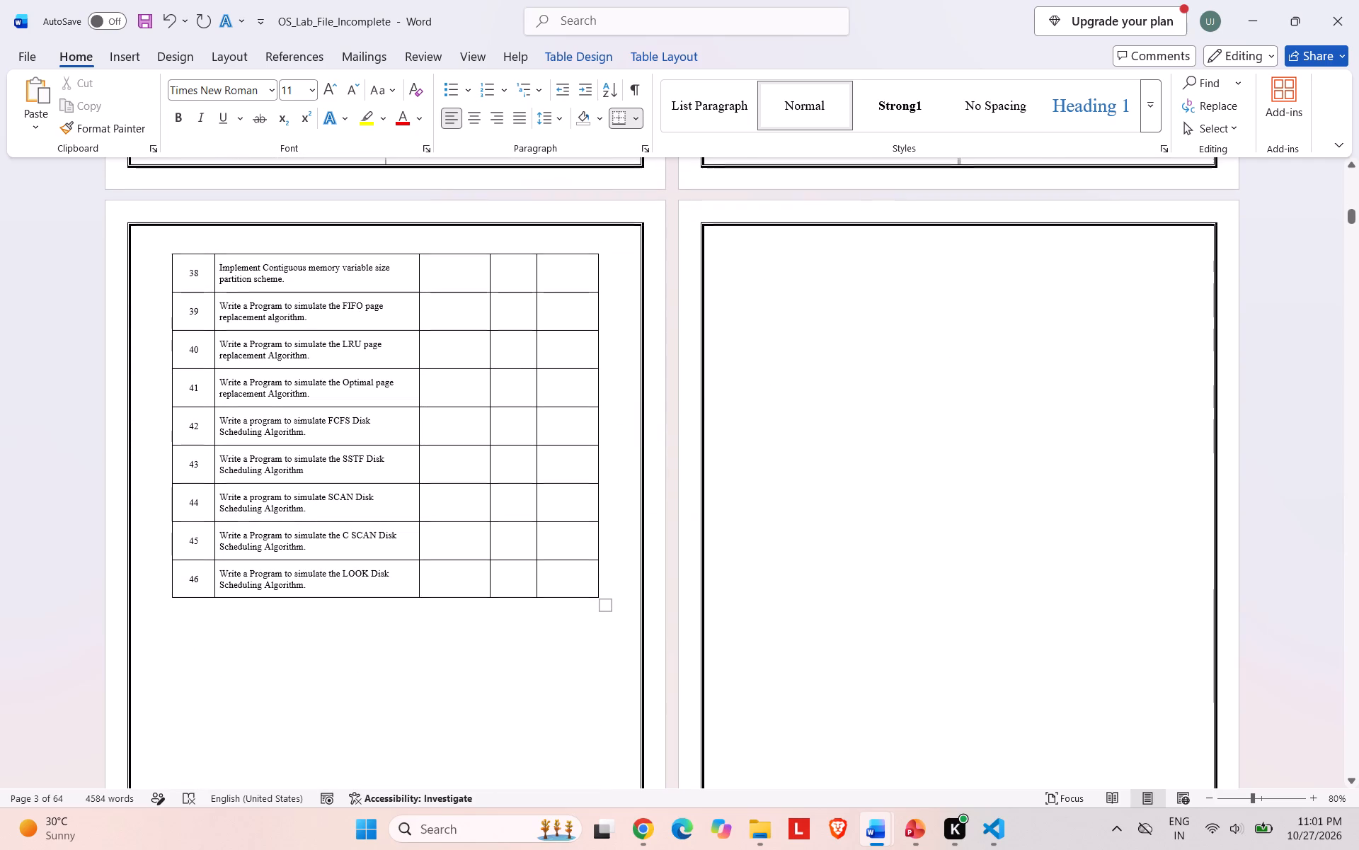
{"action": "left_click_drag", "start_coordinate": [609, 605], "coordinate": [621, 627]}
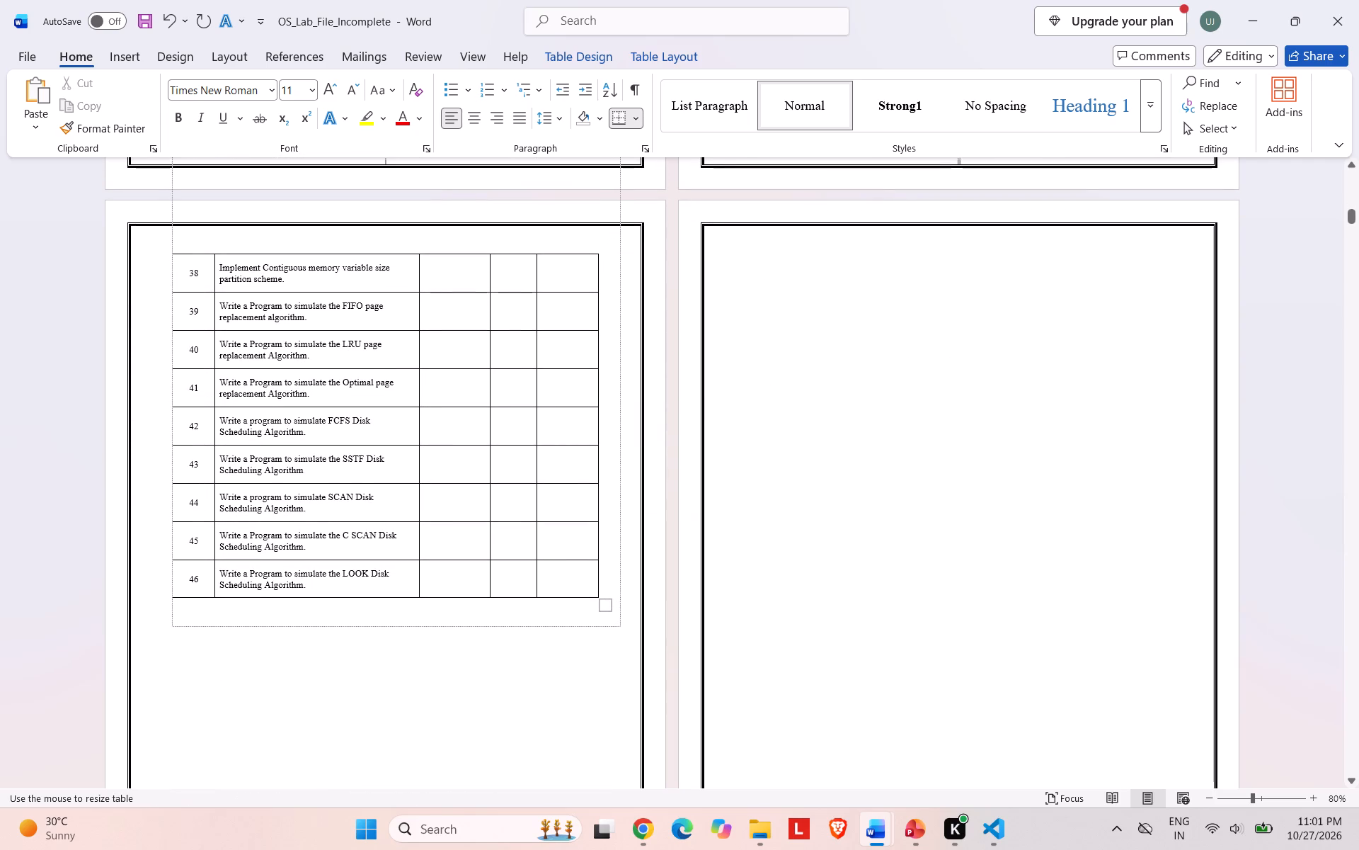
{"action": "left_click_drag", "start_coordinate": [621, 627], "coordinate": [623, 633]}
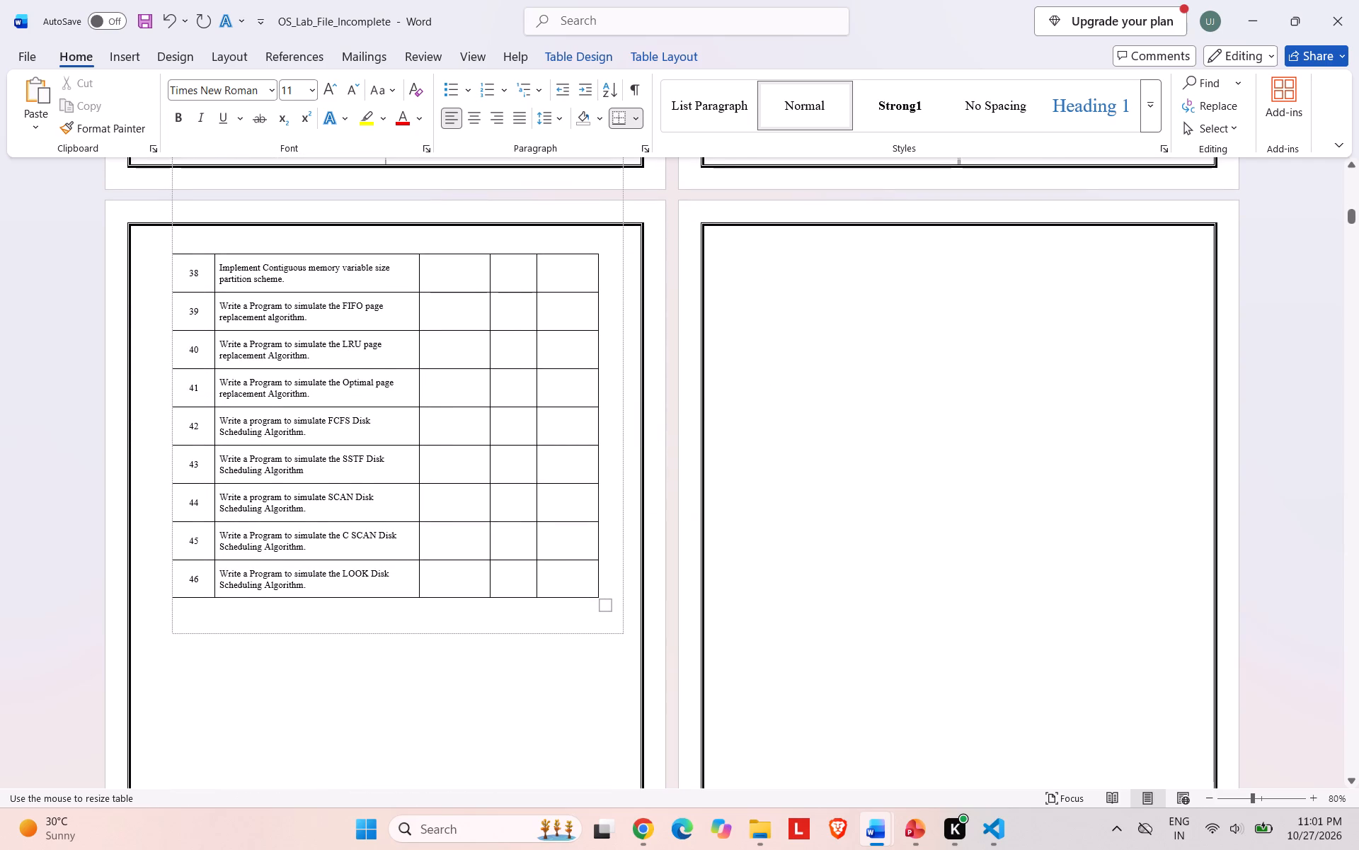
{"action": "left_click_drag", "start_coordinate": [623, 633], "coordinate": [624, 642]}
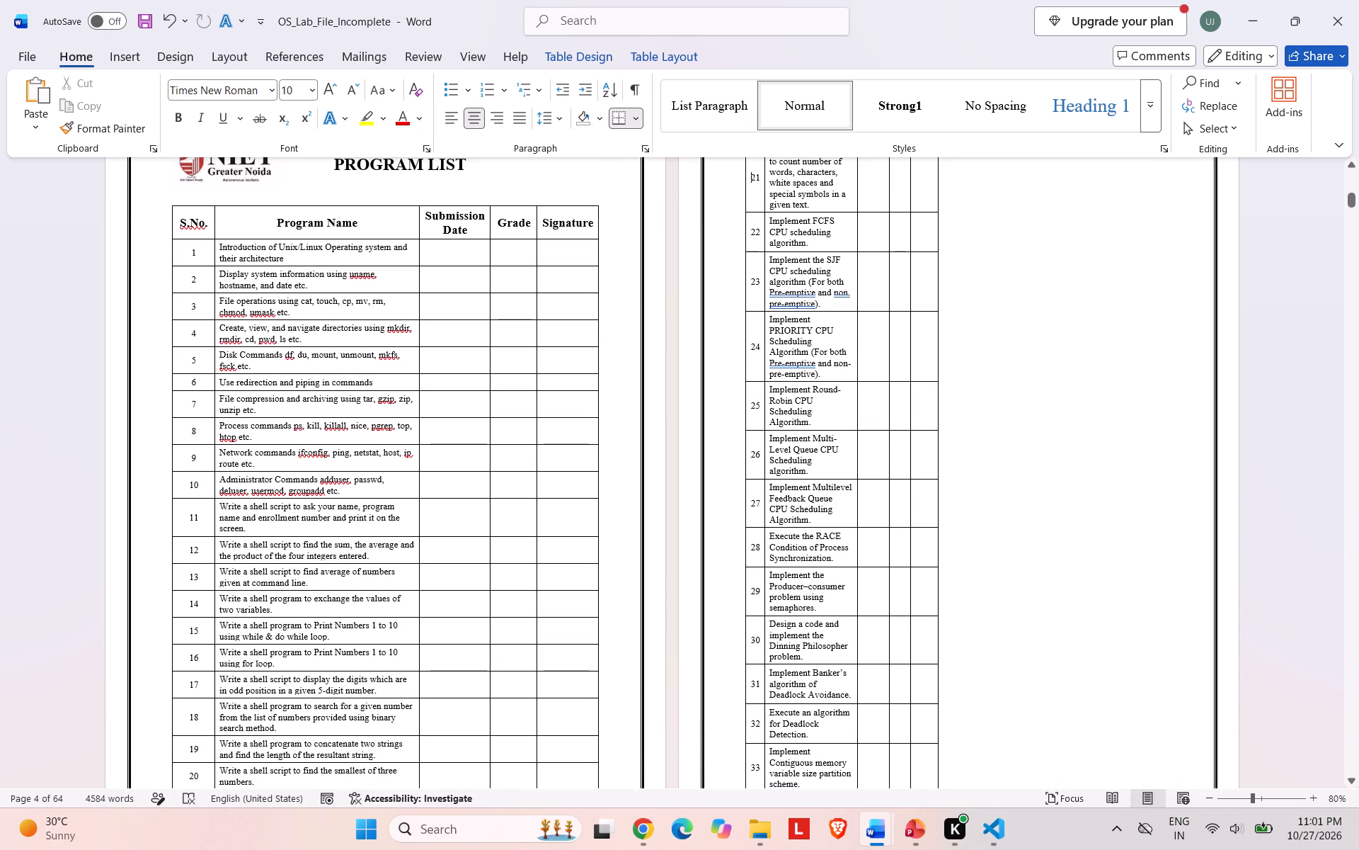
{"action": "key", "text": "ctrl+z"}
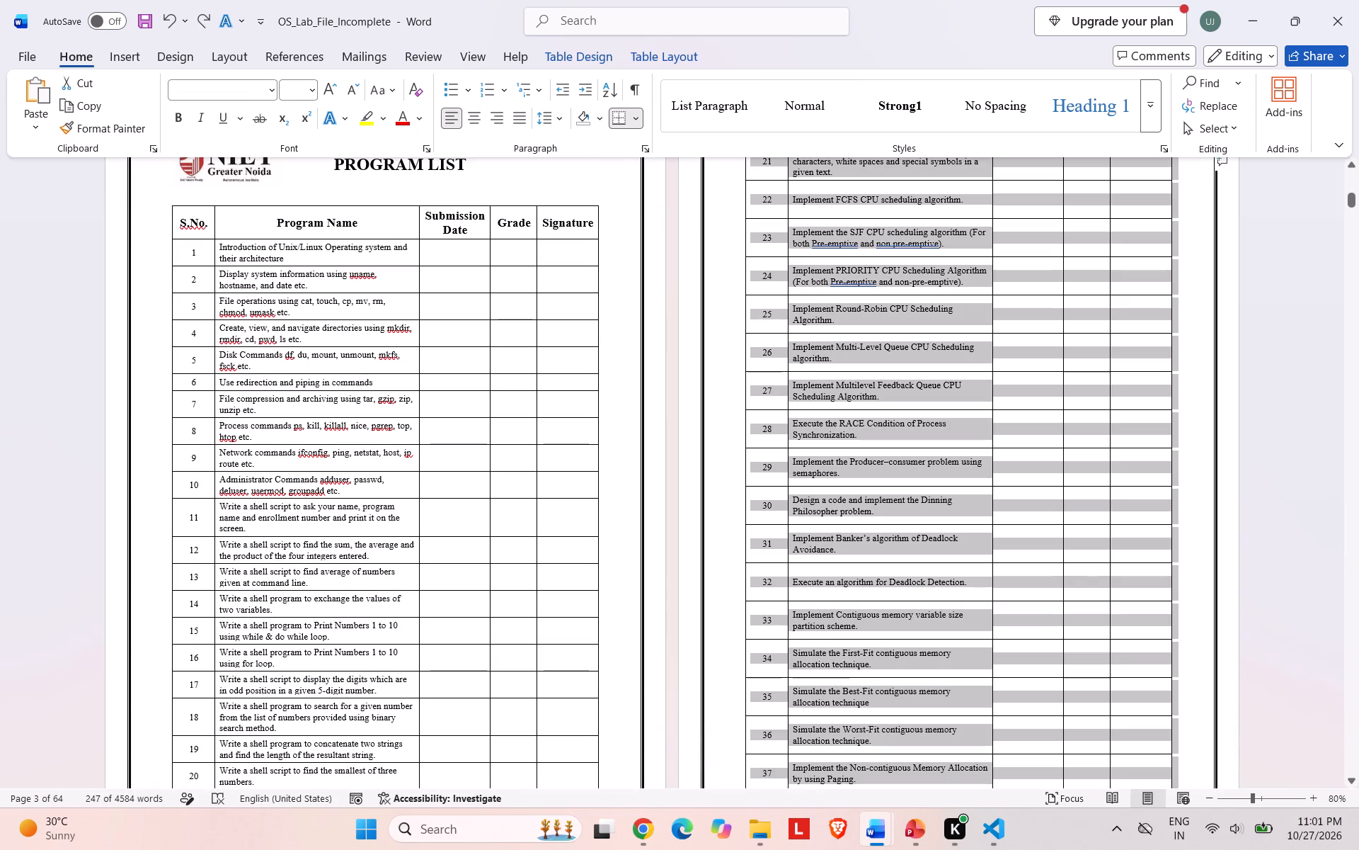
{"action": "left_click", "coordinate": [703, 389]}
Recheck the program list pages and the two cover pages of the lab file.
{"action": "scroll", "coordinate": [705, 471], "scroll_direction": "down", "scroll_amount": 2}
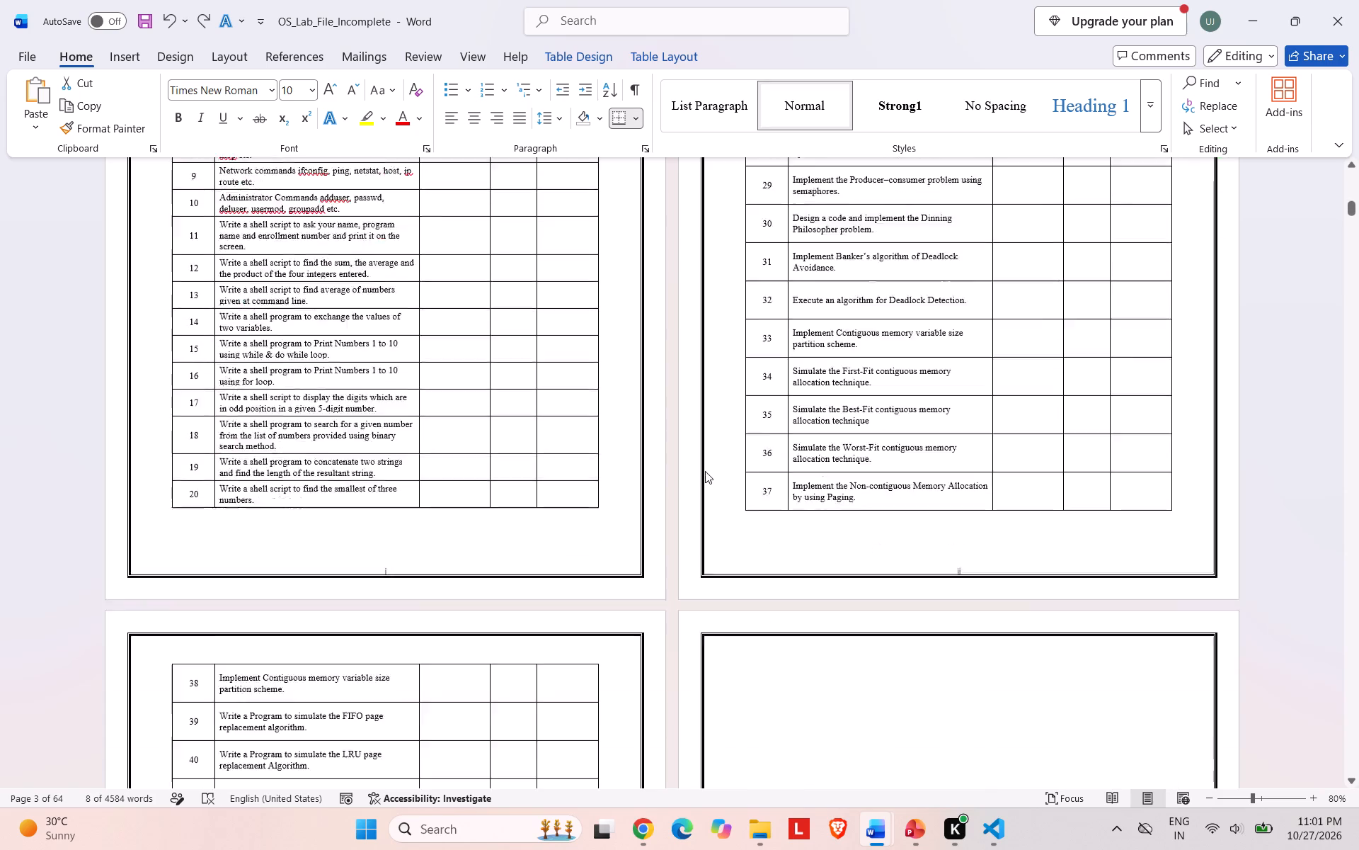
{"action": "scroll", "coordinate": [705, 471], "scroll_direction": "down", "scroll_amount": 2}
{"action": "scroll", "coordinate": [705, 471], "scroll_direction": "up", "scroll_amount": 5}
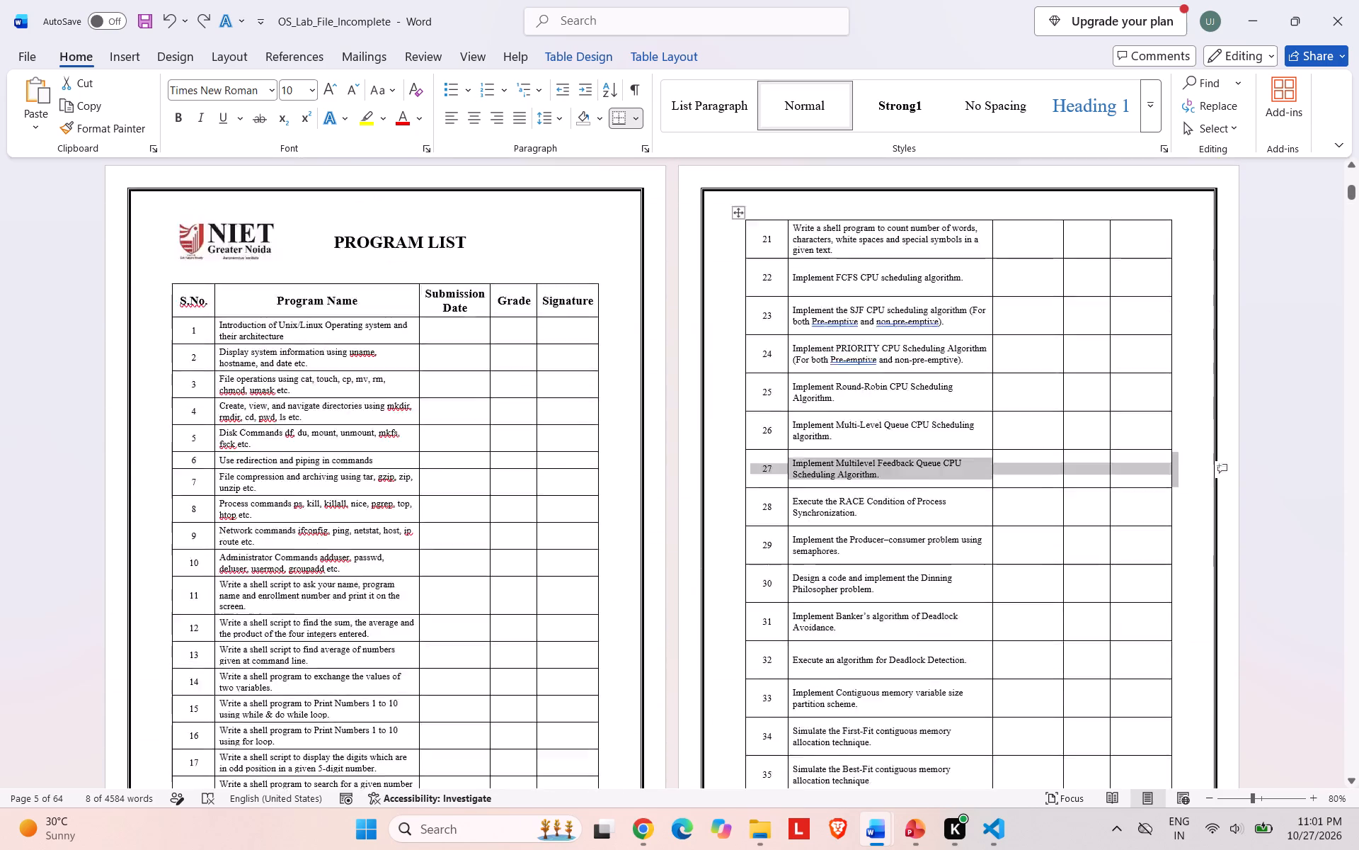
{"action": "scroll", "coordinate": [705, 471], "scroll_direction": "up", "scroll_amount": 4}
{"action": "scroll", "coordinate": [705, 471], "scroll_direction": "down", "scroll_amount": 4}
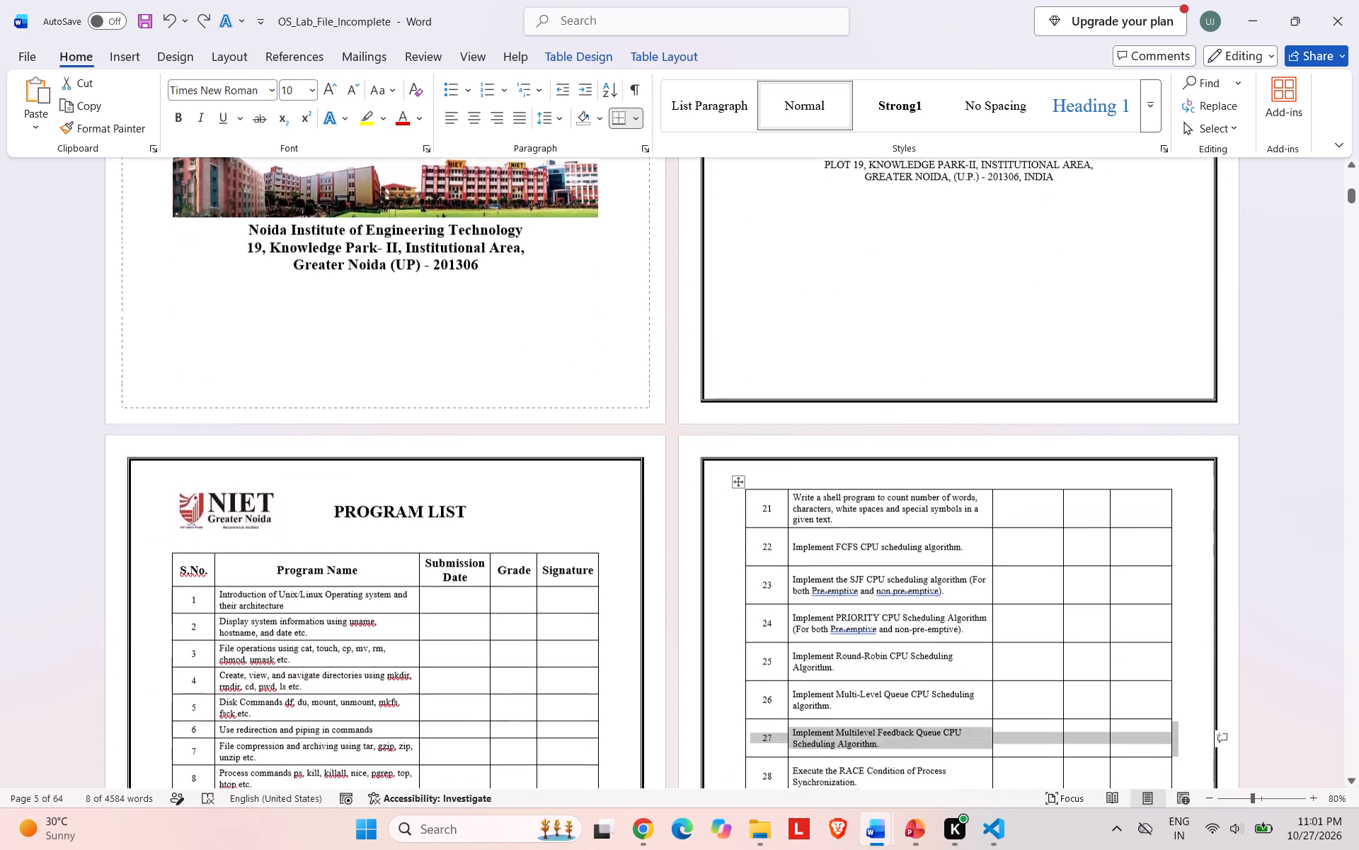
{"action": "scroll", "coordinate": [705, 471], "scroll_direction": "down", "scroll_amount": 2}
{"action": "scroll", "coordinate": [705, 471], "scroll_direction": "up", "scroll_amount": 12}
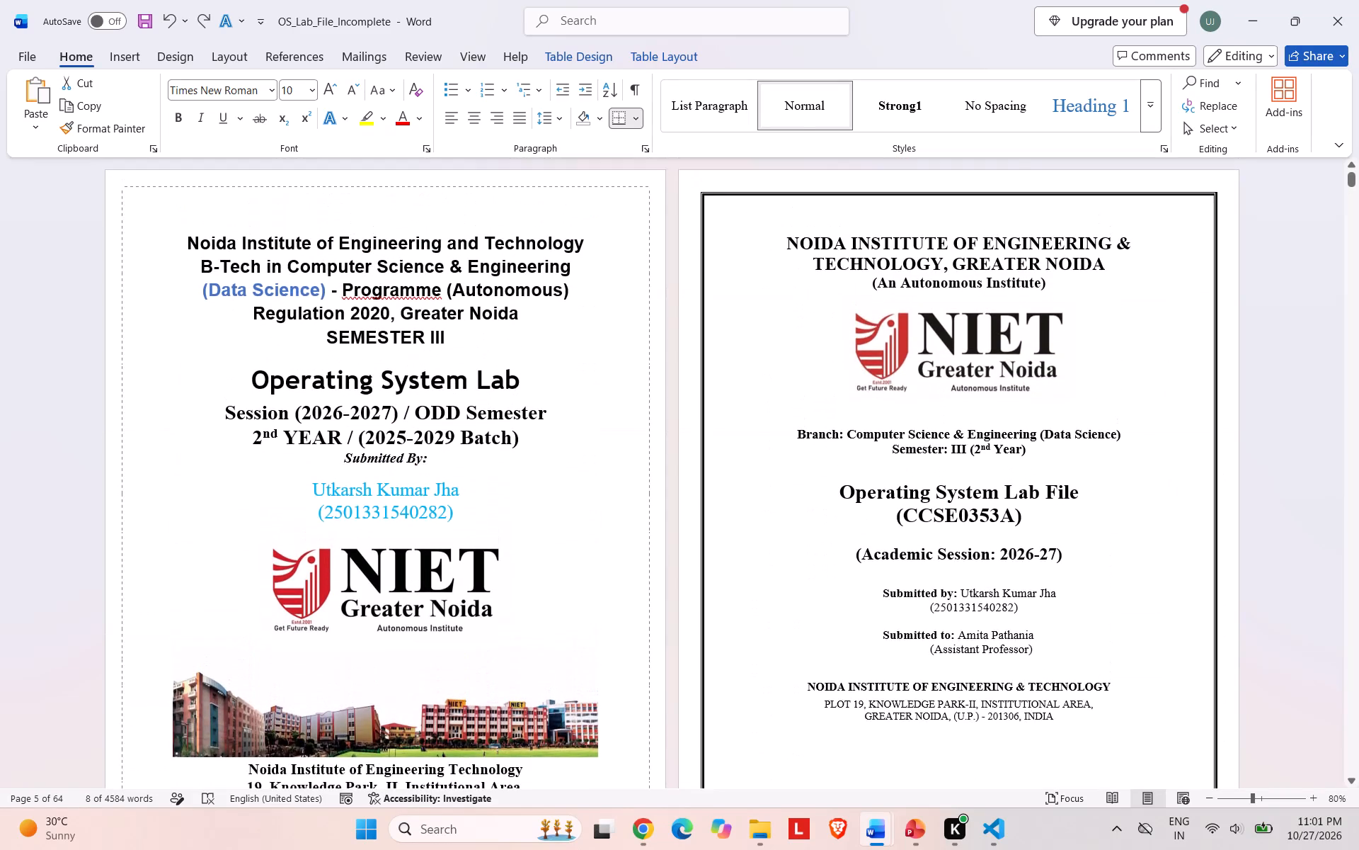
Look through the lab file from the cover pages past the manual index and program write-ups to page 57.
{"action": "scroll", "coordinate": [705, 471], "scroll_direction": "down", "scroll_amount": 9}
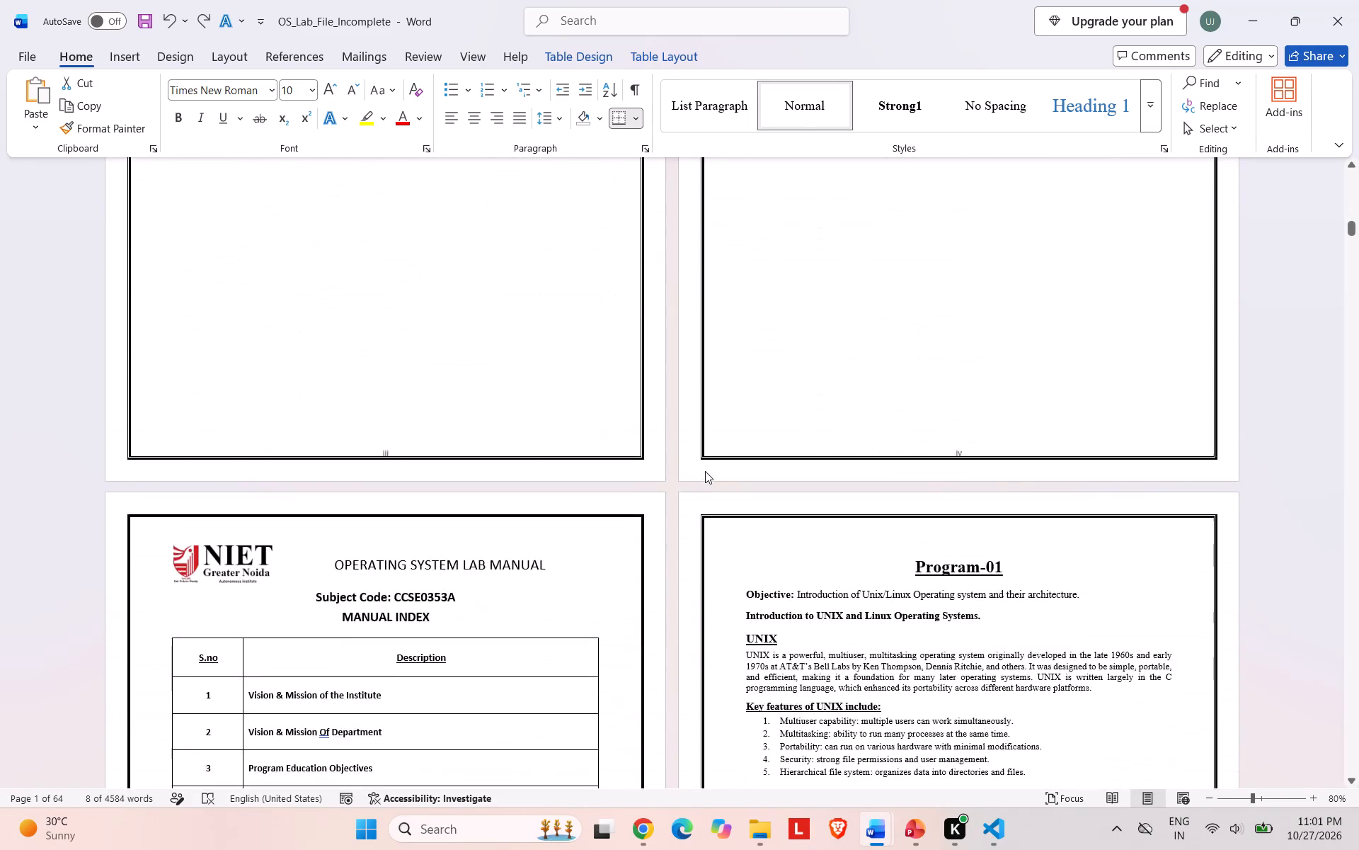
{"action": "scroll", "coordinate": [705, 471], "scroll_direction": "down", "scroll_amount": 6}
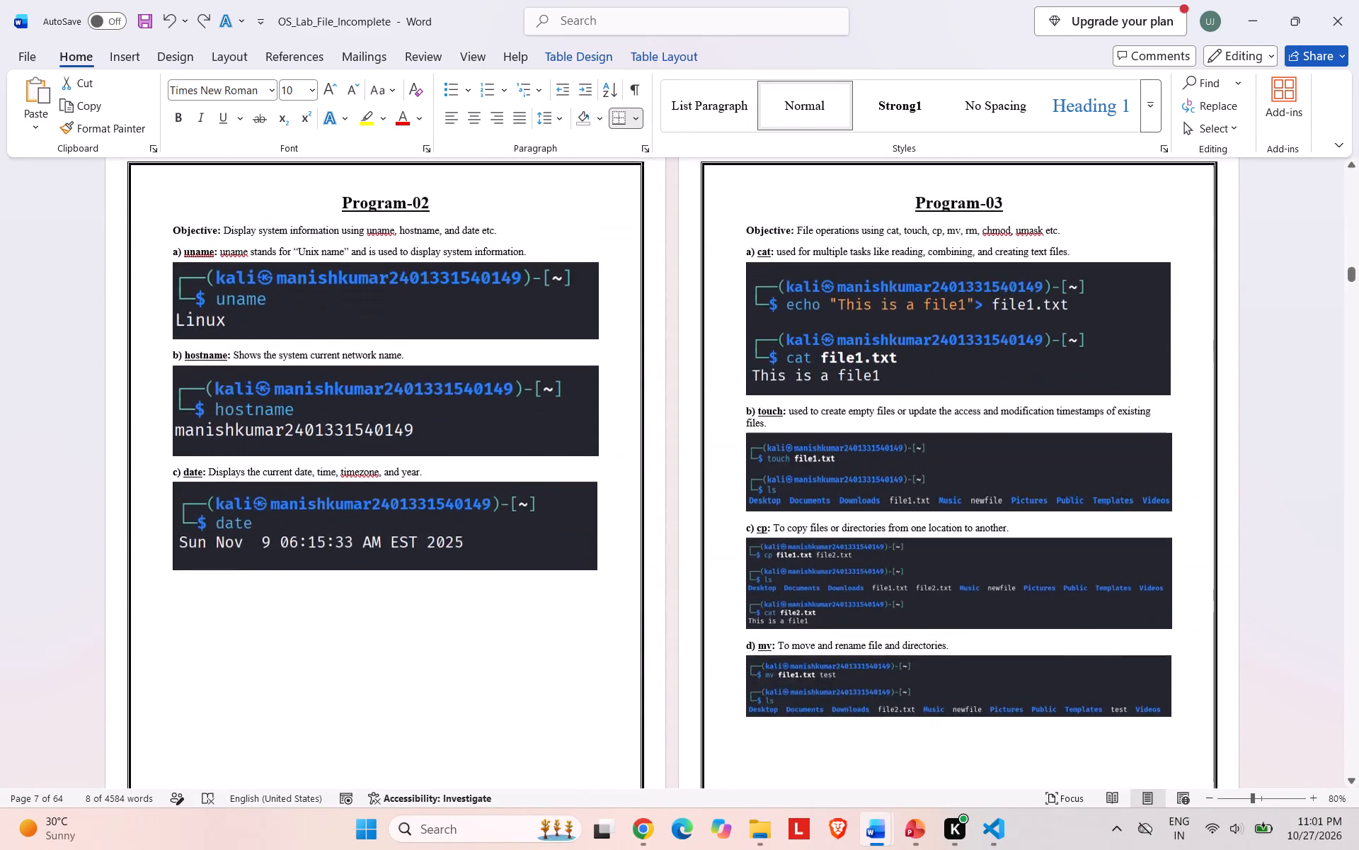
{"action": "scroll", "coordinate": [705, 471], "scroll_direction": "down", "scroll_amount": 19}
{"action": "scroll", "coordinate": [705, 471], "scroll_direction": "down", "scroll_amount": 11}
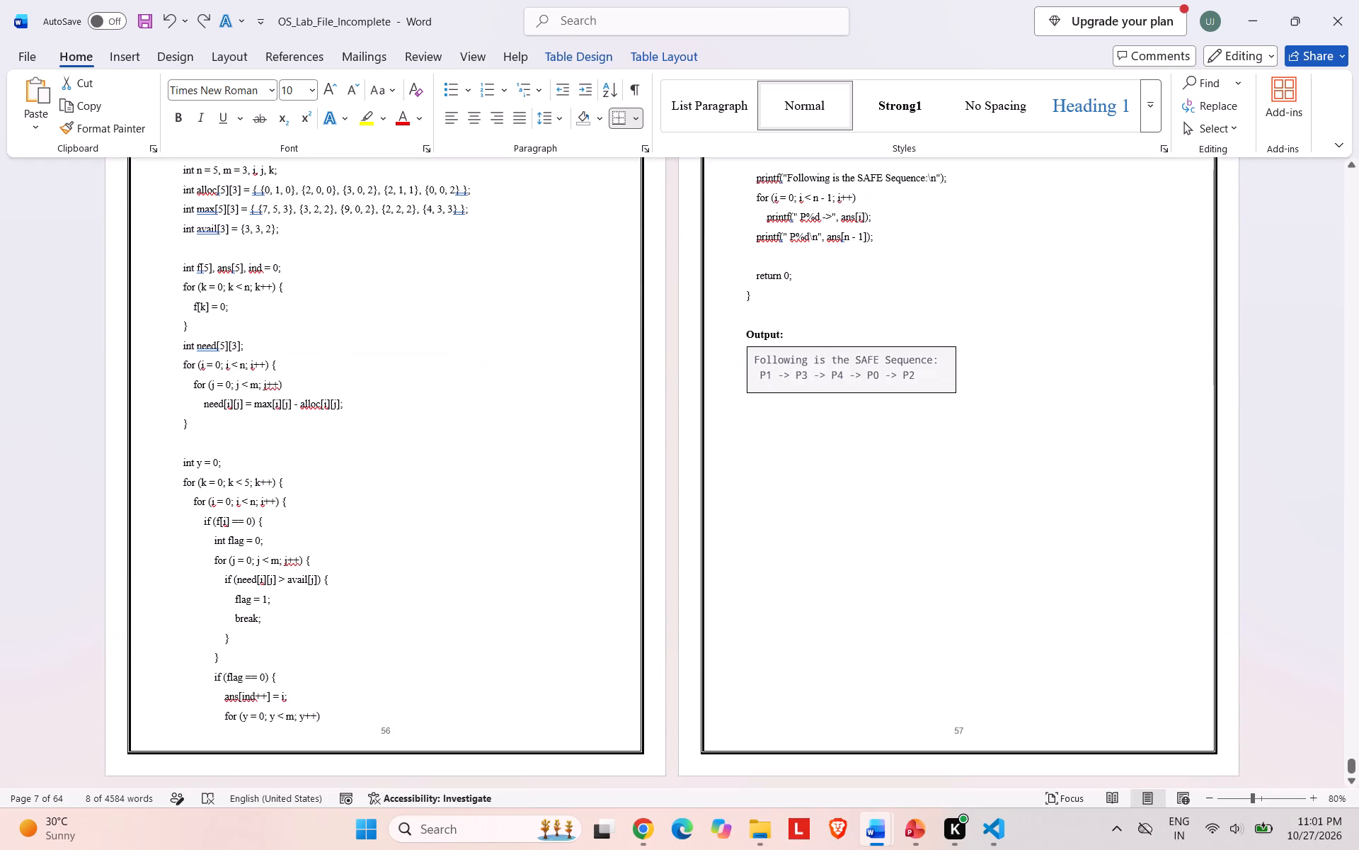
Save the lab file as a Word document copy named "OS_Lab_File_Pr1 to 31" in the Operating System folder.
{"action": "scroll", "coordinate": [705, 471], "scroll_direction": "down", "scroll_amount": 2}
{"action": "left_click", "coordinate": [14, 63]}
{"action": "left_click", "coordinate": [76, 334]}
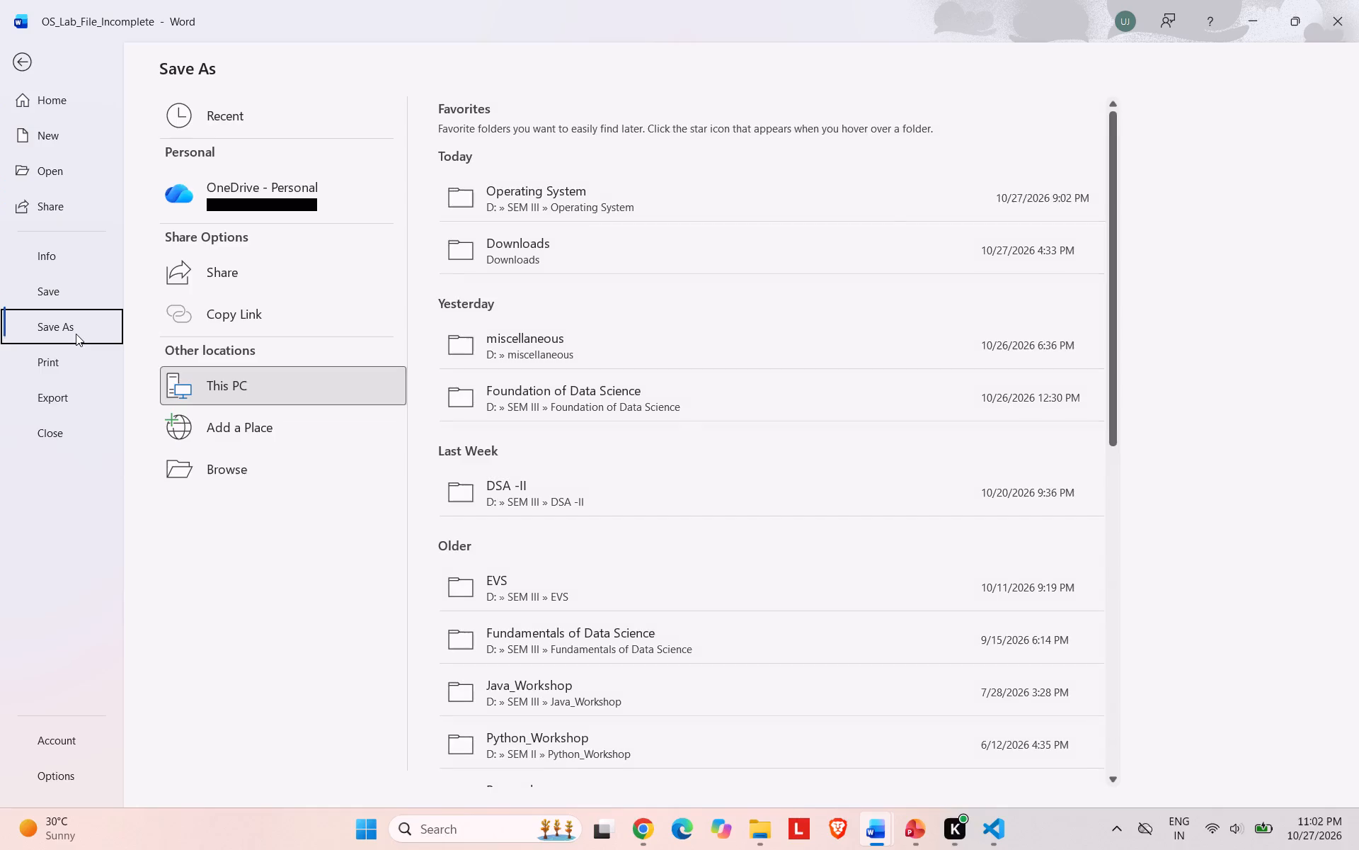
{"action": "double_click", "coordinate": [568, 200]}
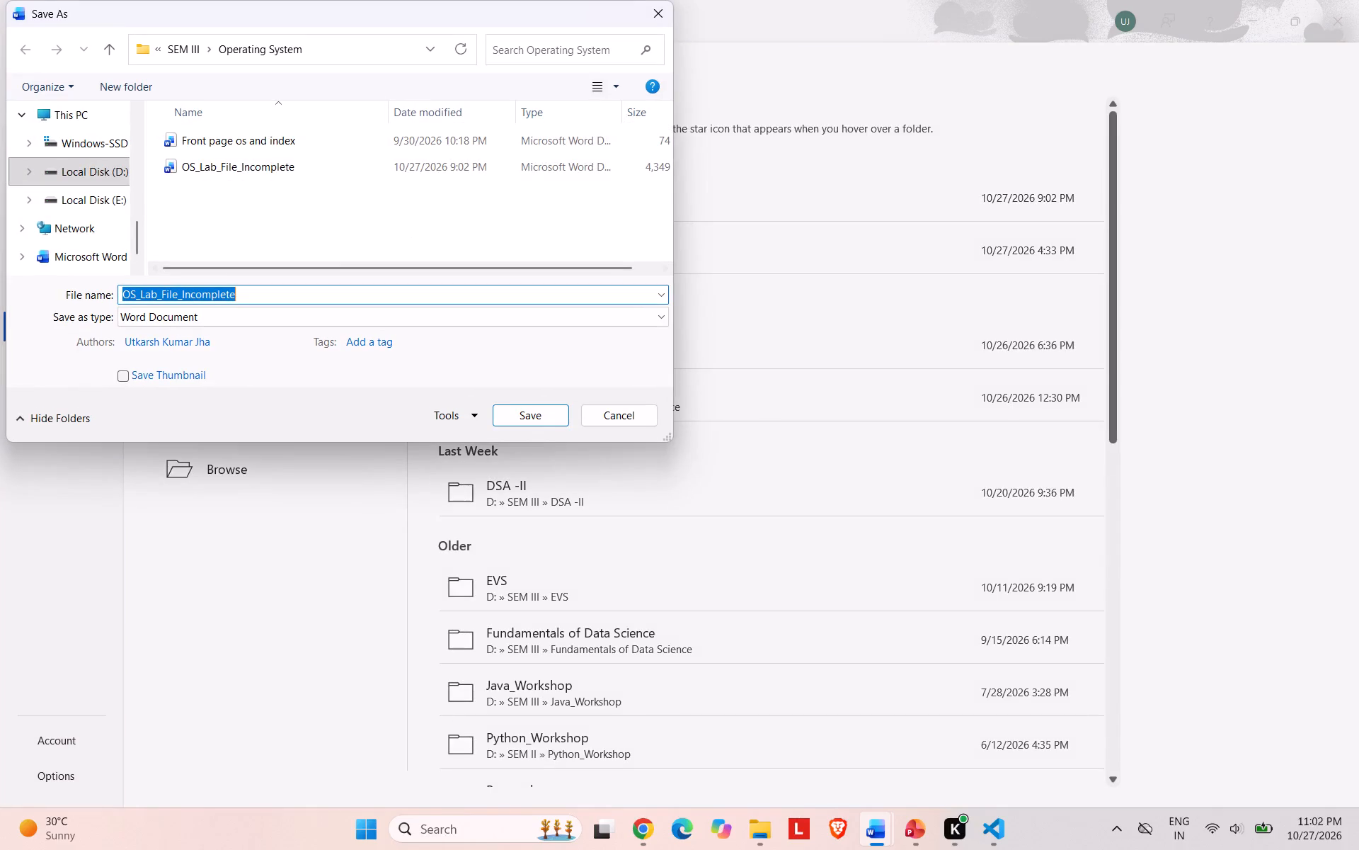
{"action": "left_click", "coordinate": [253, 295]}
{"action": "left_click", "coordinate": [253, 295]}
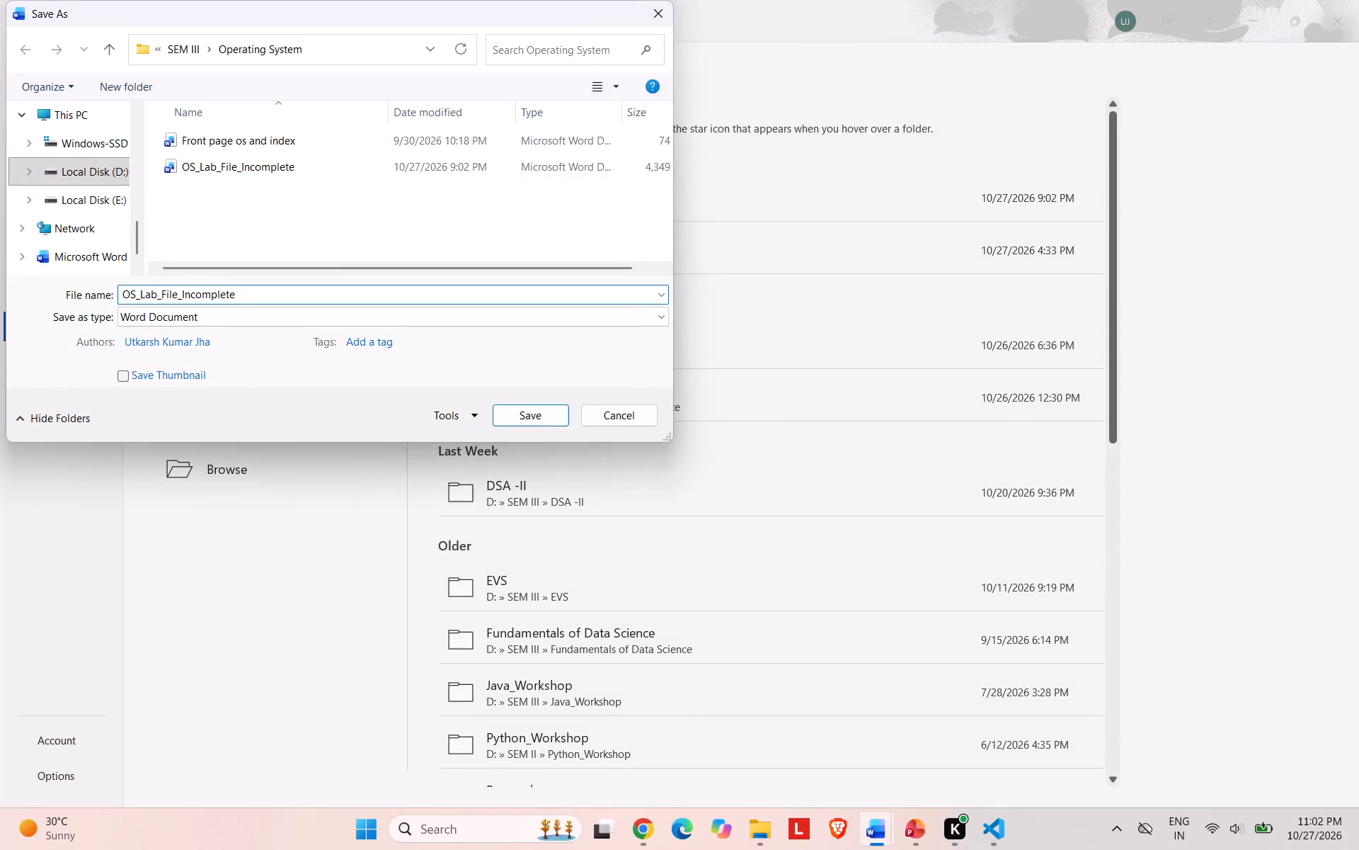
{"action": "key", "text": "BackSpace"}
{"action": "key", "text": "BackSpace"}
{"action": "key", "text": "BackSpace"}
{"action": "key", "text": "BackSpace"}
{"action": "key", "text": "BackSpace"}
{"action": "key", "text": "BackSpace"}
{"action": "key", "text": "BackSpace"}
{"action": "key", "text": "BackSpace"}
{"action": "key", "text": "BackSpace"}
{"action": "key", "text": "BackSpace"}
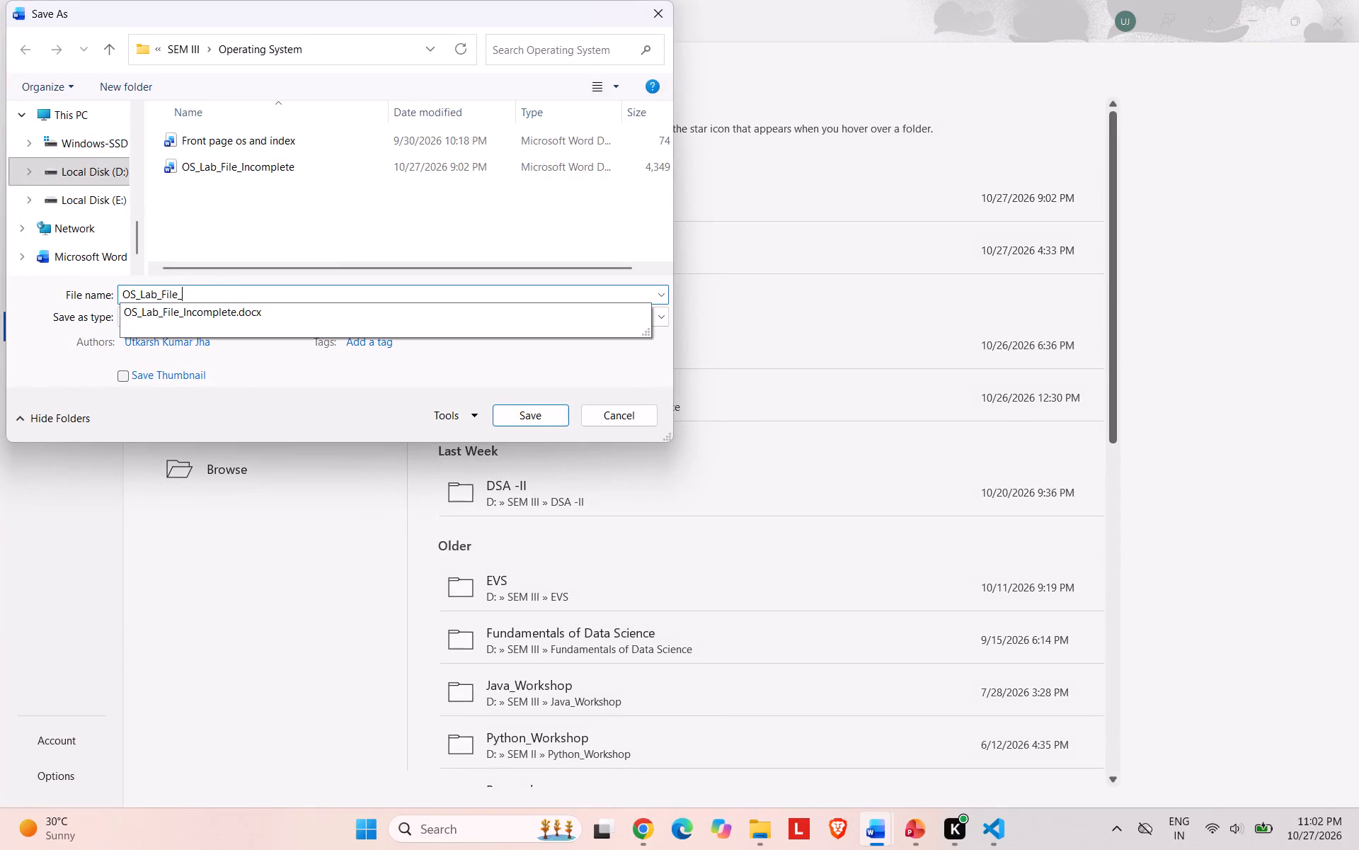
{"action": "key", "text": "shift+p"}
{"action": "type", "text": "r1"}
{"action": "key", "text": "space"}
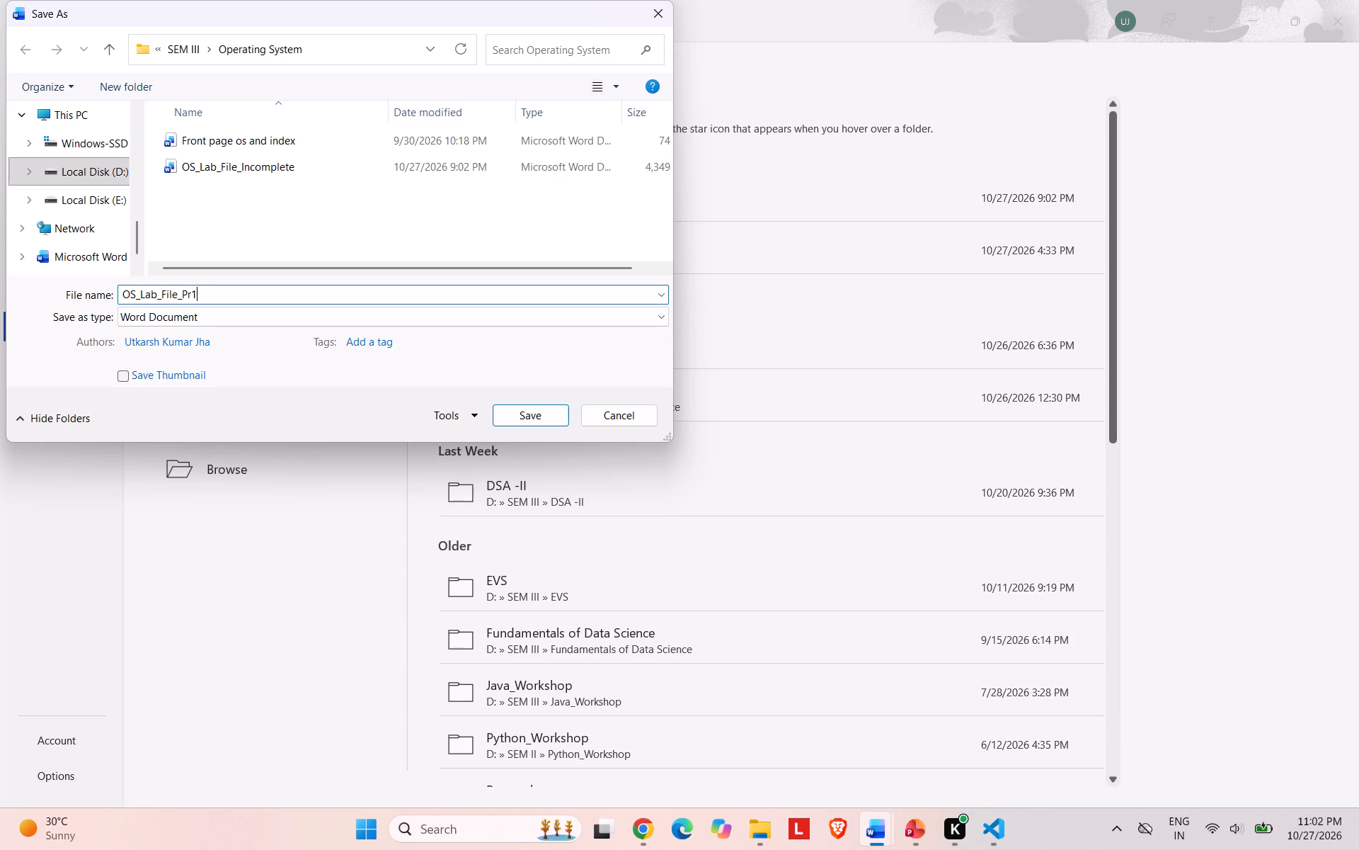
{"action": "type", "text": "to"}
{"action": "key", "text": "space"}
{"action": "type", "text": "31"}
Save the lab file as a Word document named "OS_Lab_File_Pr1 to 31" in the Operating System folder.
{"action": "left_click", "coordinate": [506, 414]}
{"action": "scroll", "coordinate": [506, 414], "scroll_direction": "up", "scroll_amount": 1}
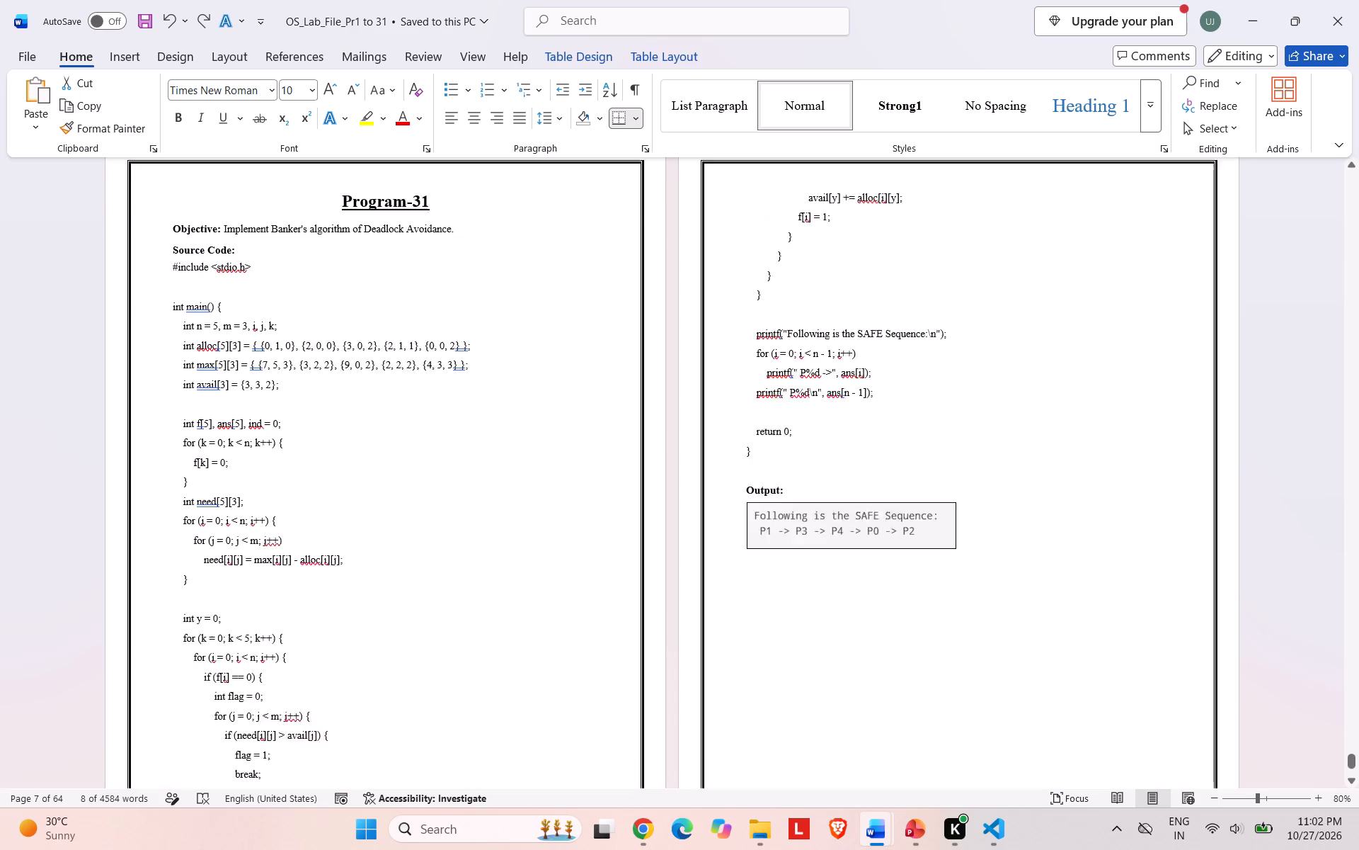
{"action": "scroll", "coordinate": [506, 414], "scroll_direction": "up", "scroll_amount": 2}
{"action": "scroll", "coordinate": [506, 414], "scroll_direction": "down", "scroll_amount": 5}
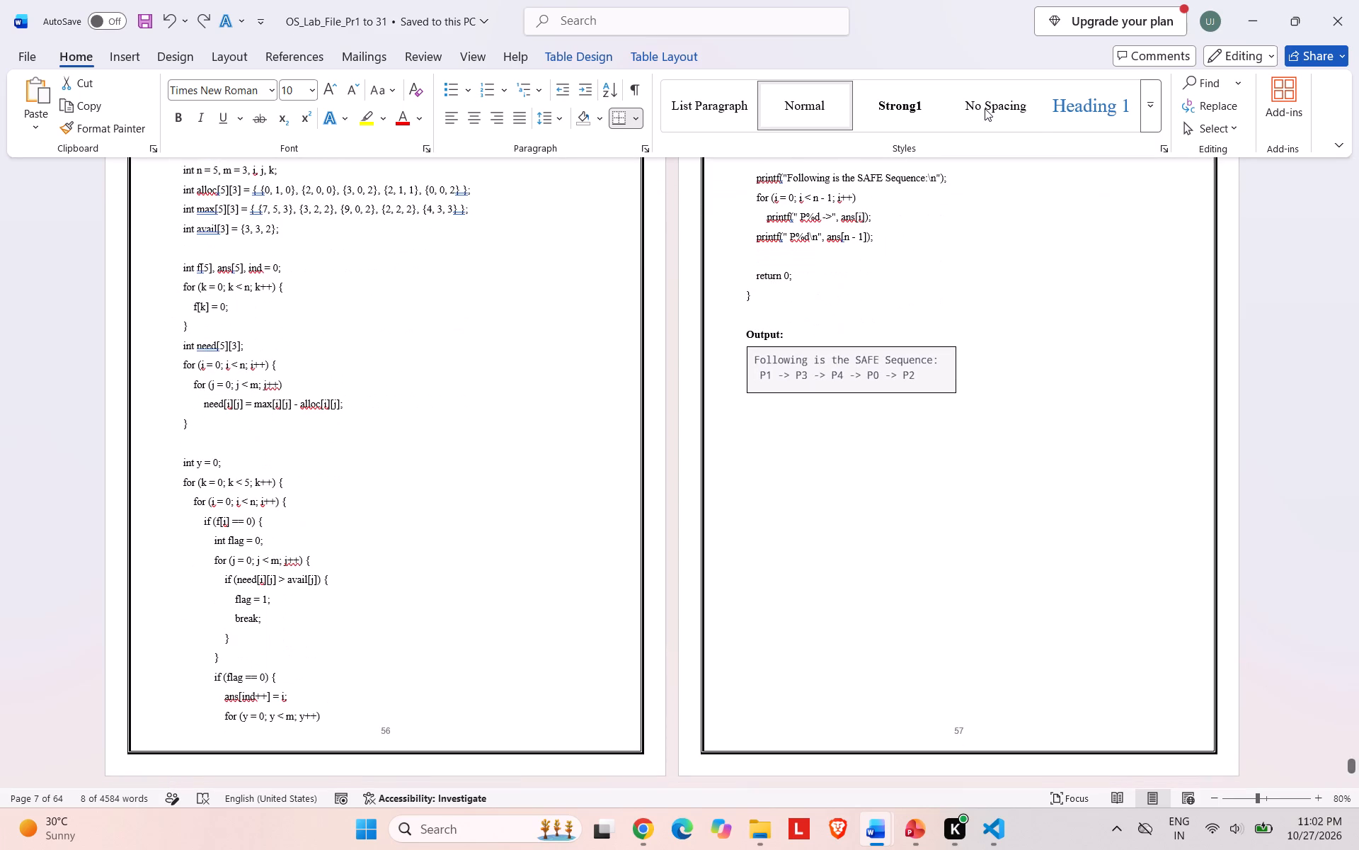
Switch to File Explorer and copy the "OS_Lab_File_Pr1 to 31" Word document from the Operating System folder in SEM III.
{"action": "left_click", "coordinate": [1254, 23]}
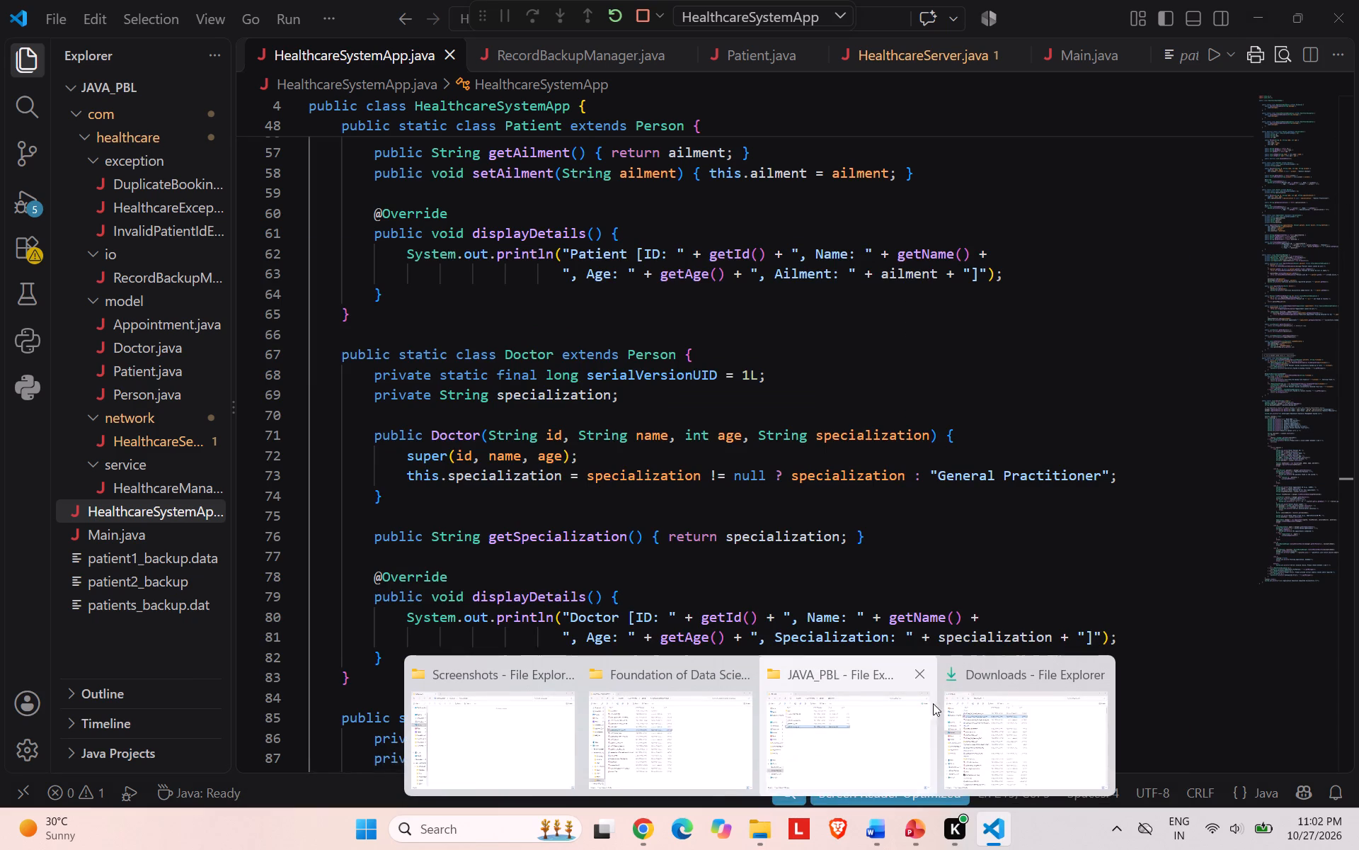
{"action": "left_click", "coordinate": [665, 733]}
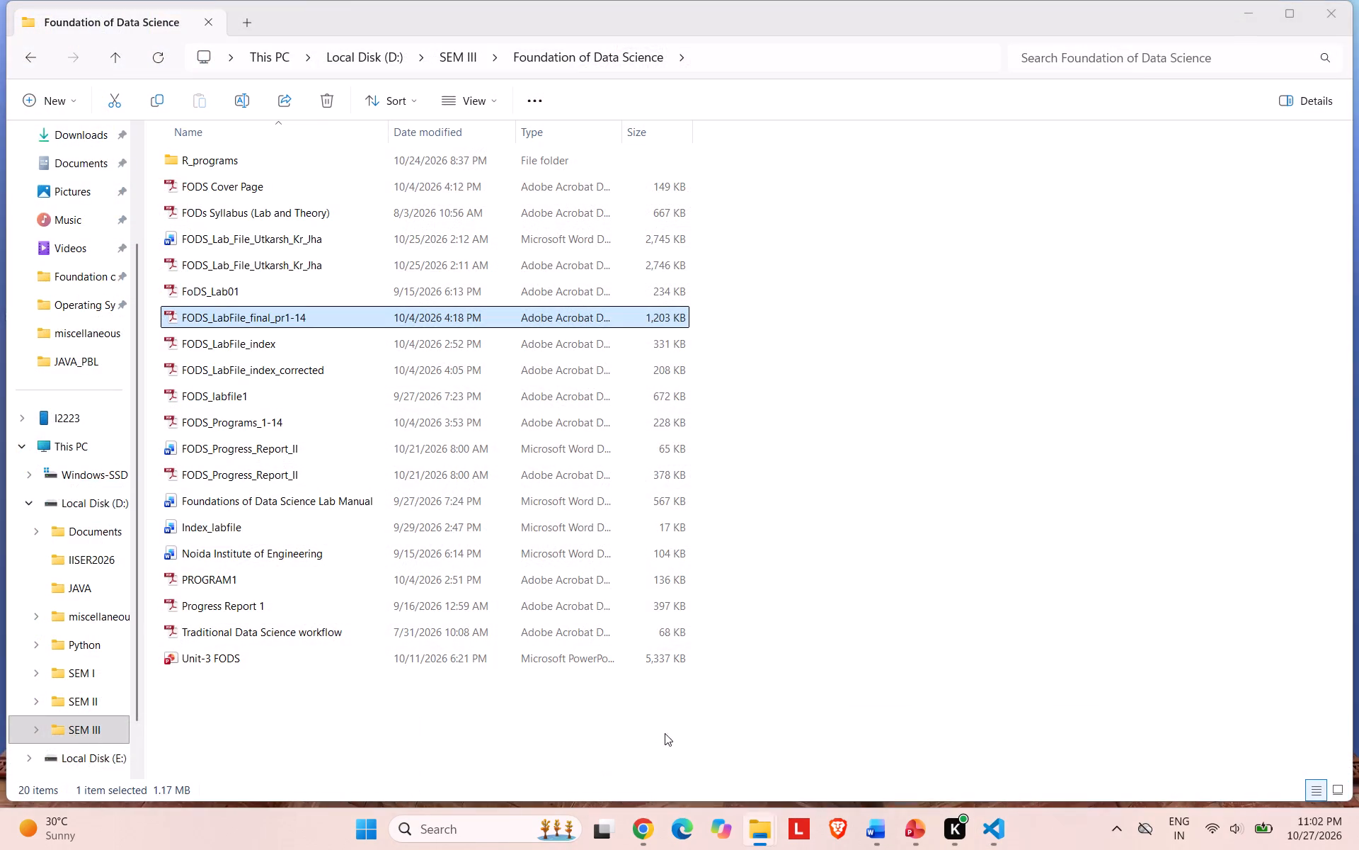
{"action": "left_click", "coordinate": [473, 67]}
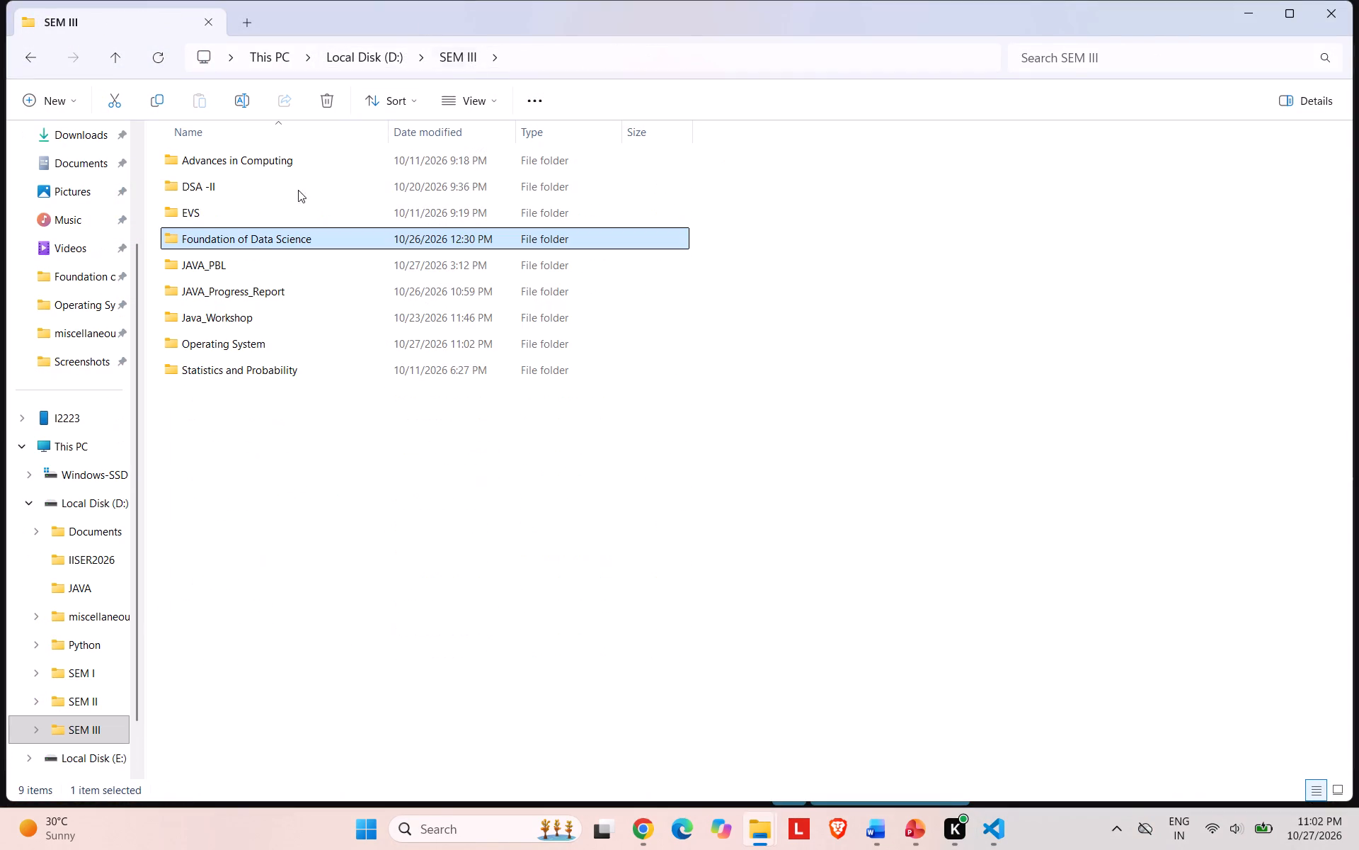
{"action": "double_click", "coordinate": [248, 344]}
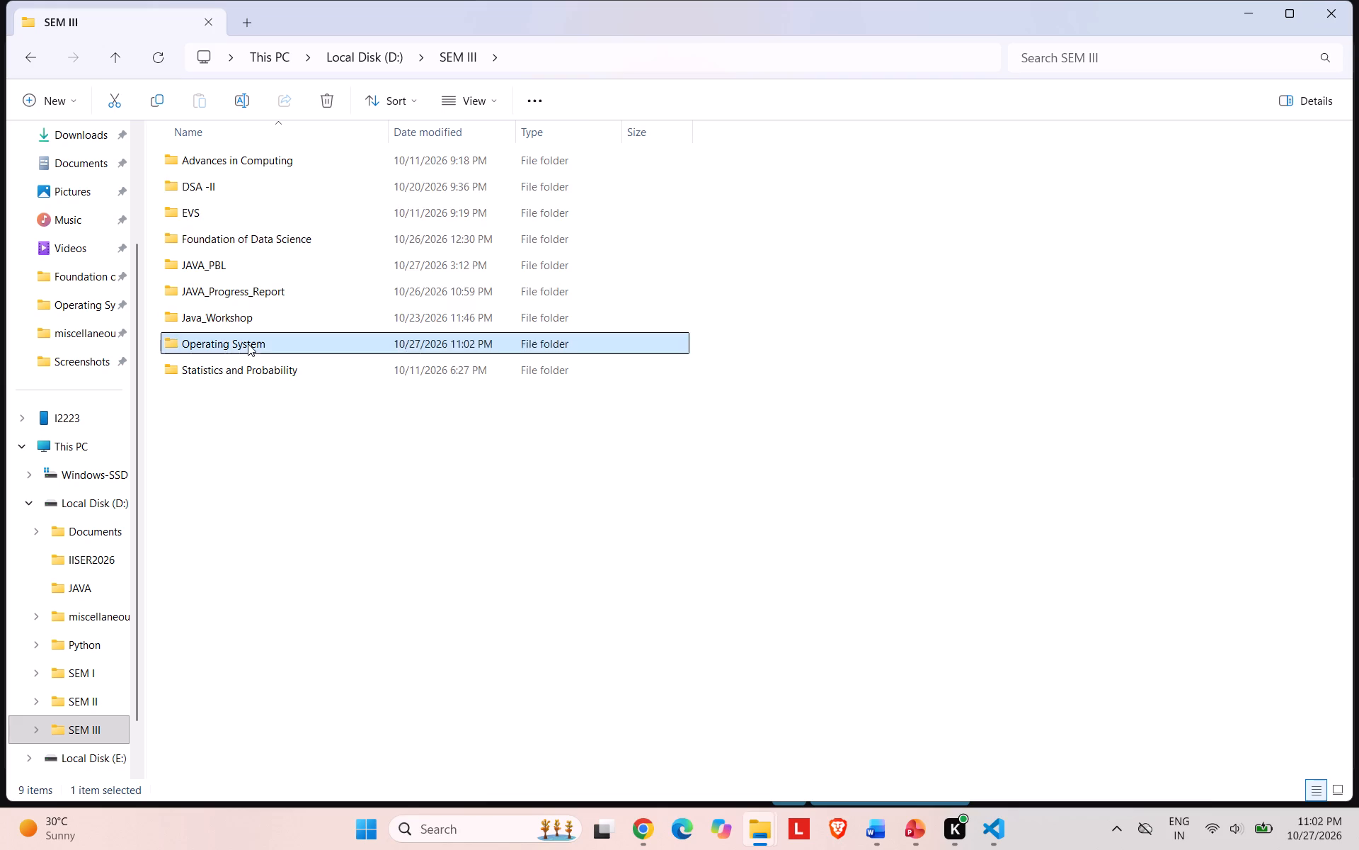
{"action": "right_click", "coordinate": [263, 238]}
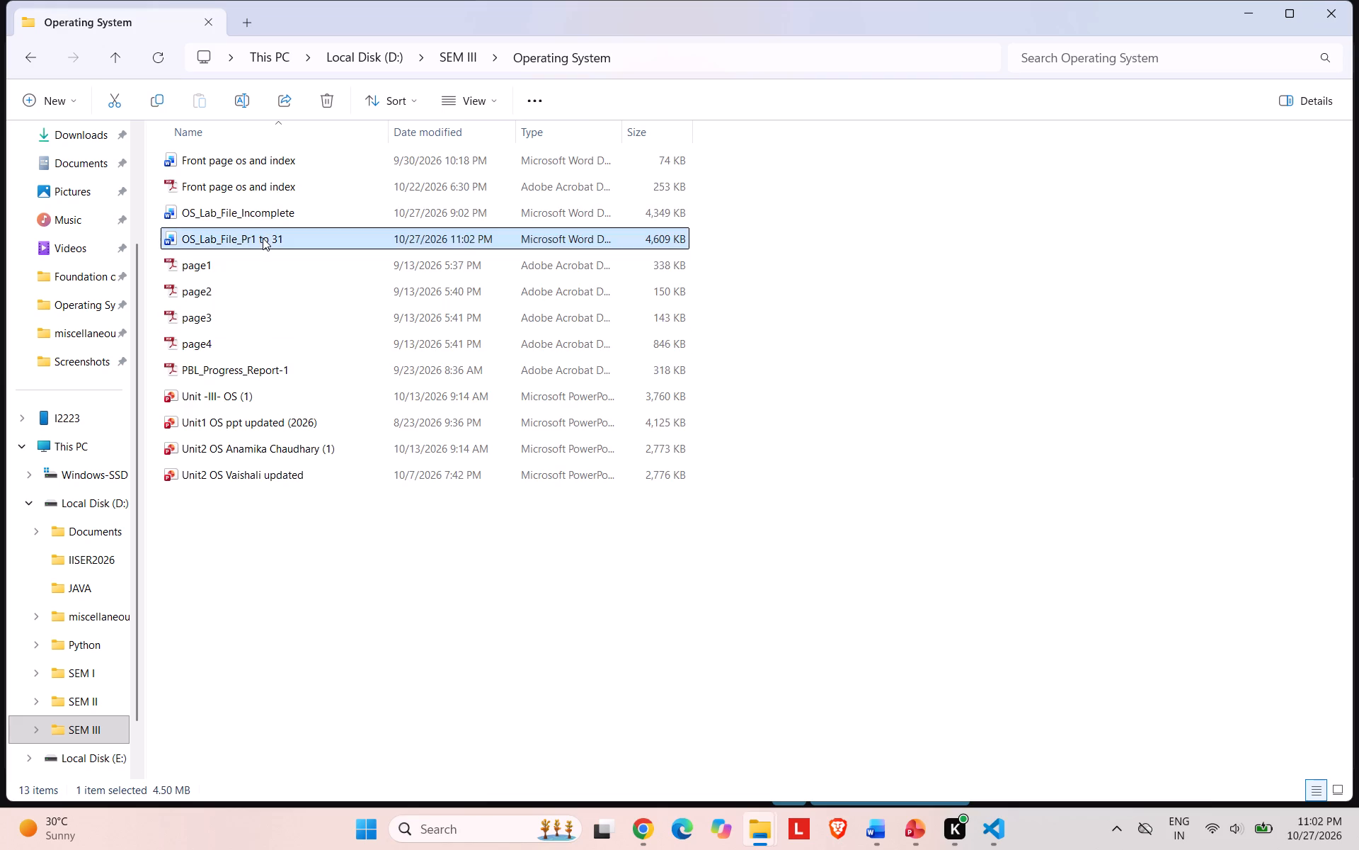
{"action": "left_click", "coordinate": [342, 260]}
Switch to the Chrome browser.
{"action": "left_click", "coordinate": [637, 826]}
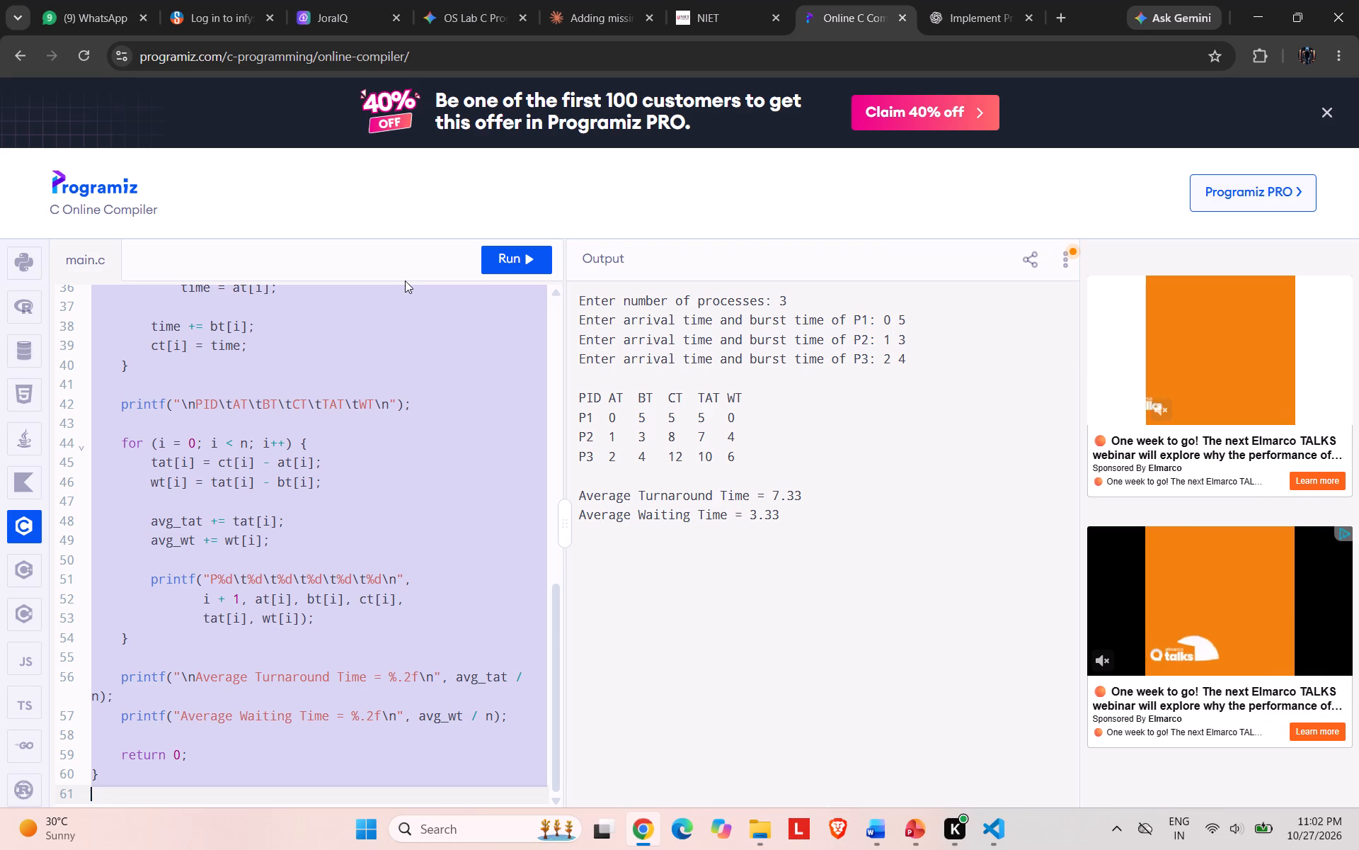